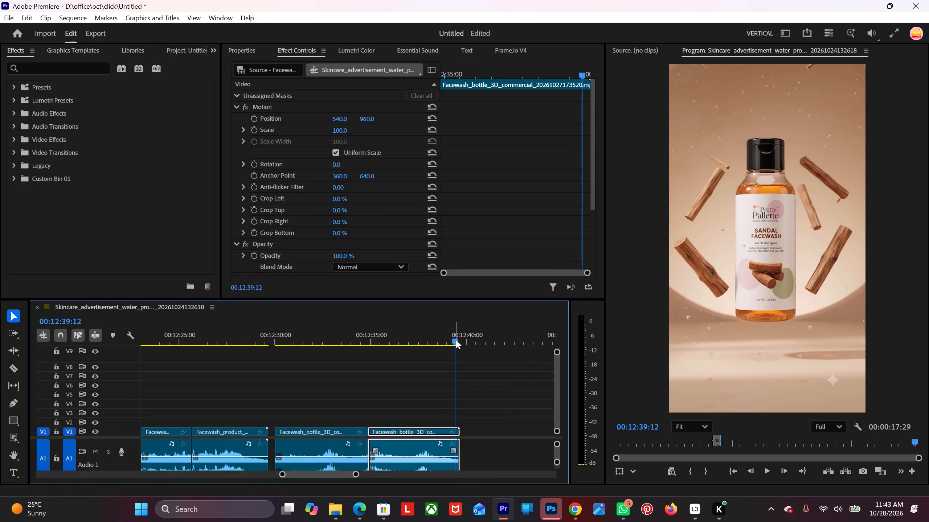
Scrub back to 00:12:38:21 in the last facewash bottle clip to view an earlier product frame.
left_click_drag(456, 340, 443, 346)
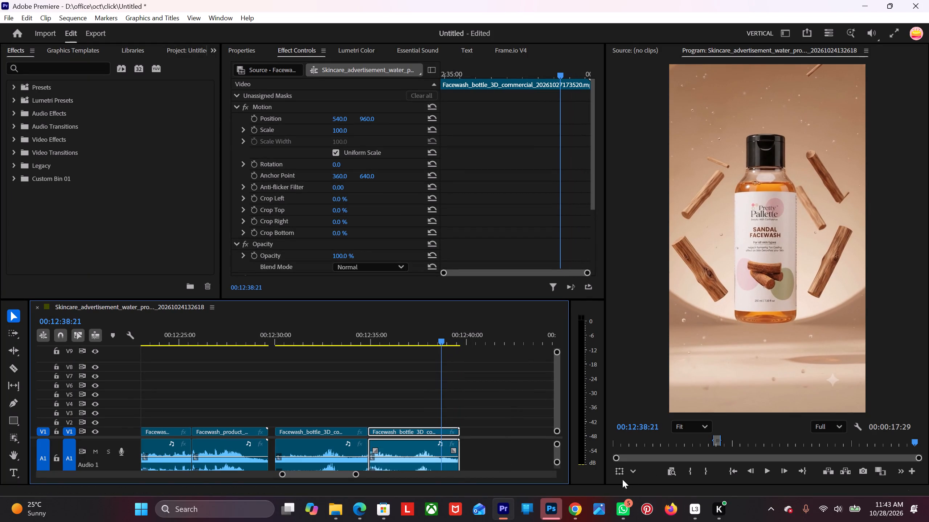
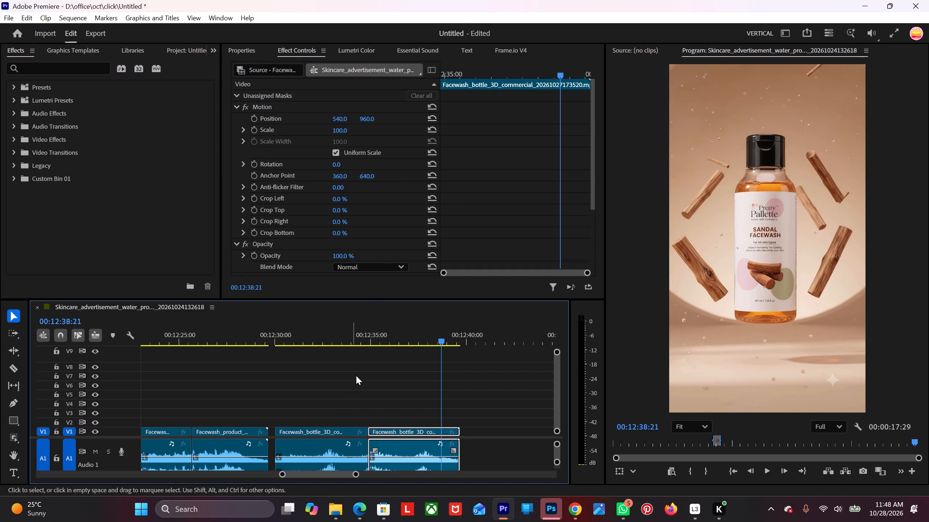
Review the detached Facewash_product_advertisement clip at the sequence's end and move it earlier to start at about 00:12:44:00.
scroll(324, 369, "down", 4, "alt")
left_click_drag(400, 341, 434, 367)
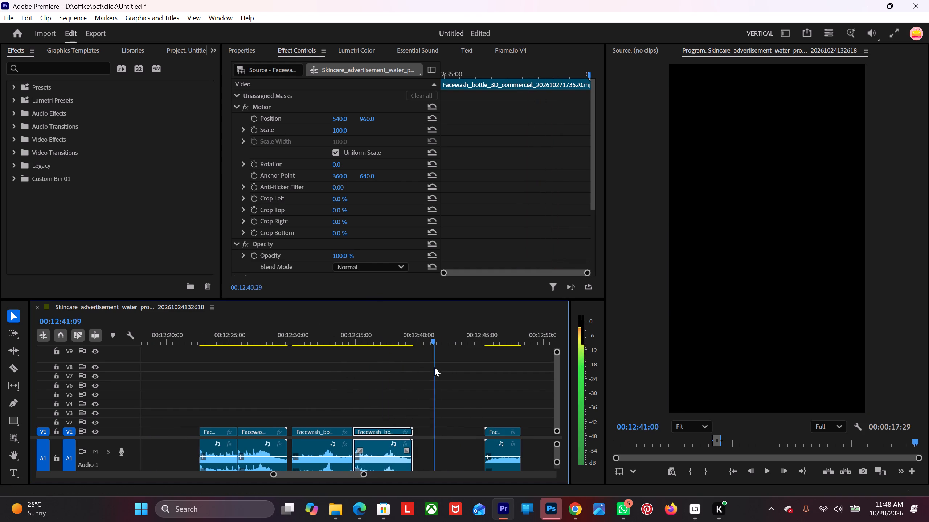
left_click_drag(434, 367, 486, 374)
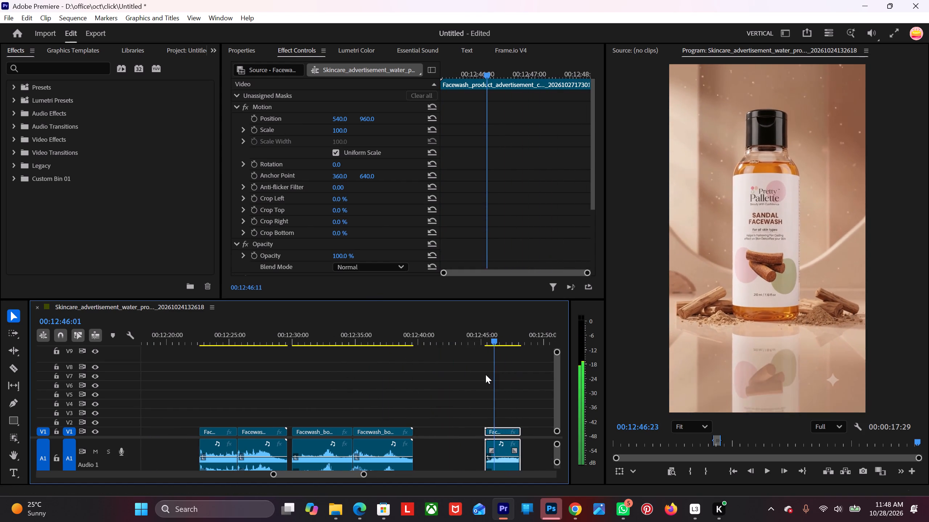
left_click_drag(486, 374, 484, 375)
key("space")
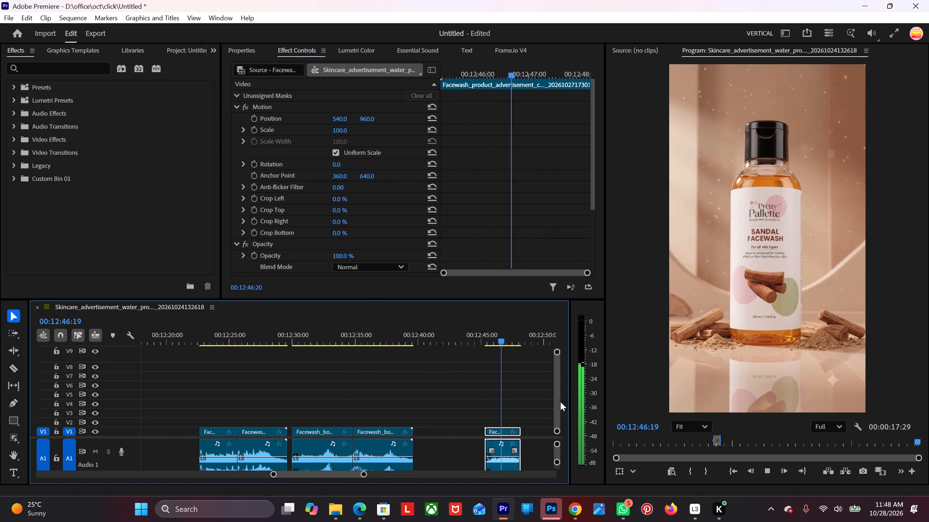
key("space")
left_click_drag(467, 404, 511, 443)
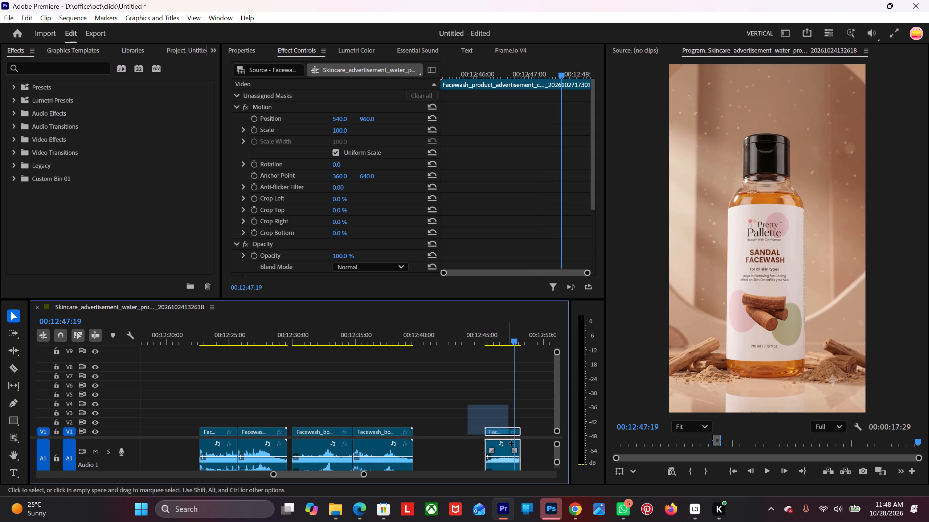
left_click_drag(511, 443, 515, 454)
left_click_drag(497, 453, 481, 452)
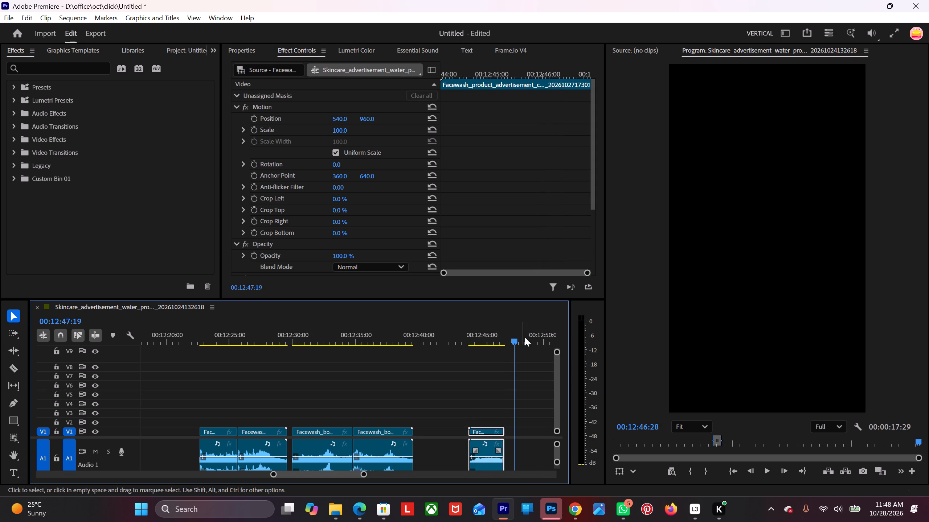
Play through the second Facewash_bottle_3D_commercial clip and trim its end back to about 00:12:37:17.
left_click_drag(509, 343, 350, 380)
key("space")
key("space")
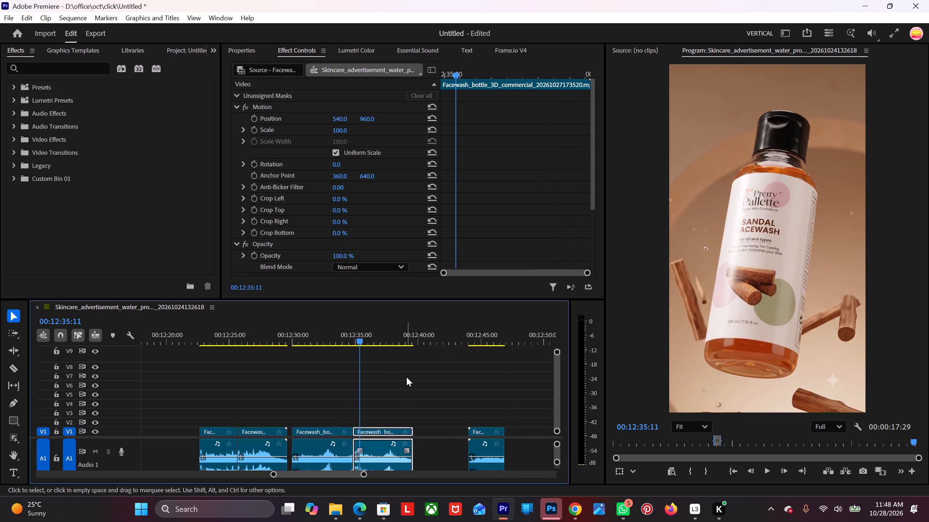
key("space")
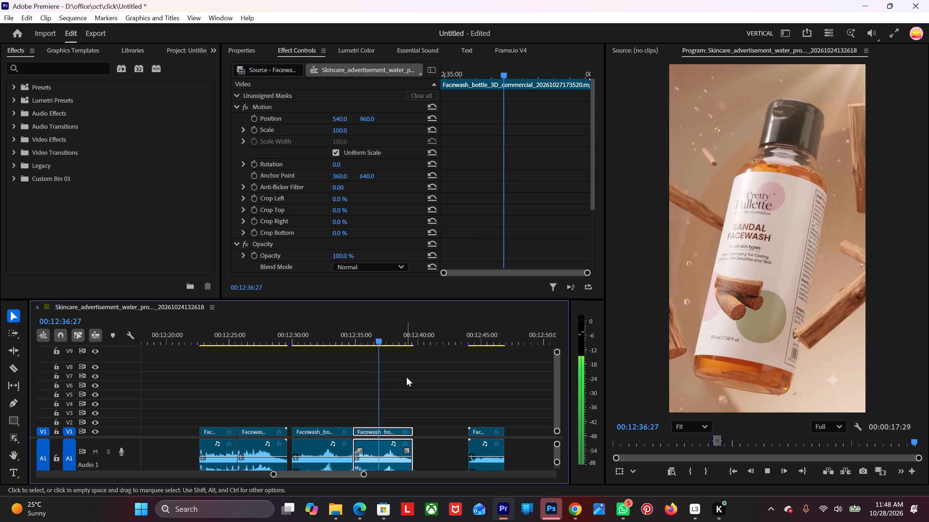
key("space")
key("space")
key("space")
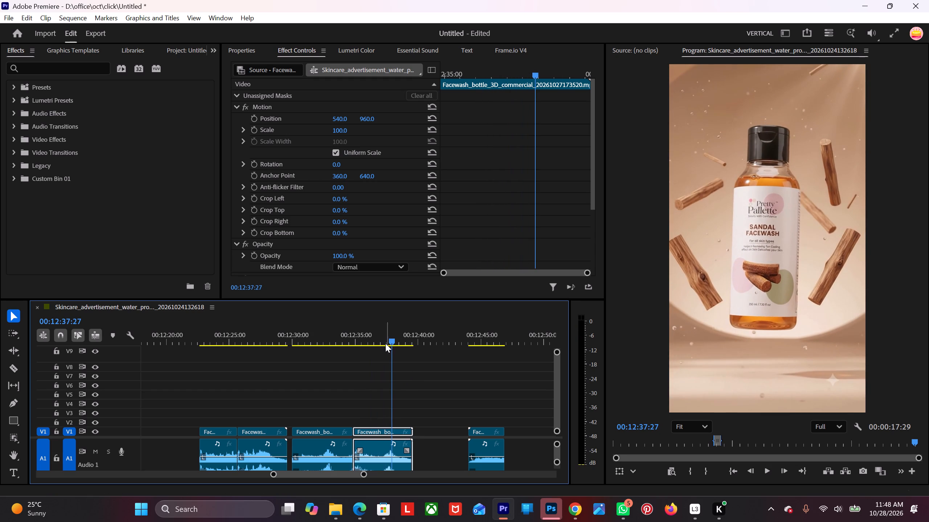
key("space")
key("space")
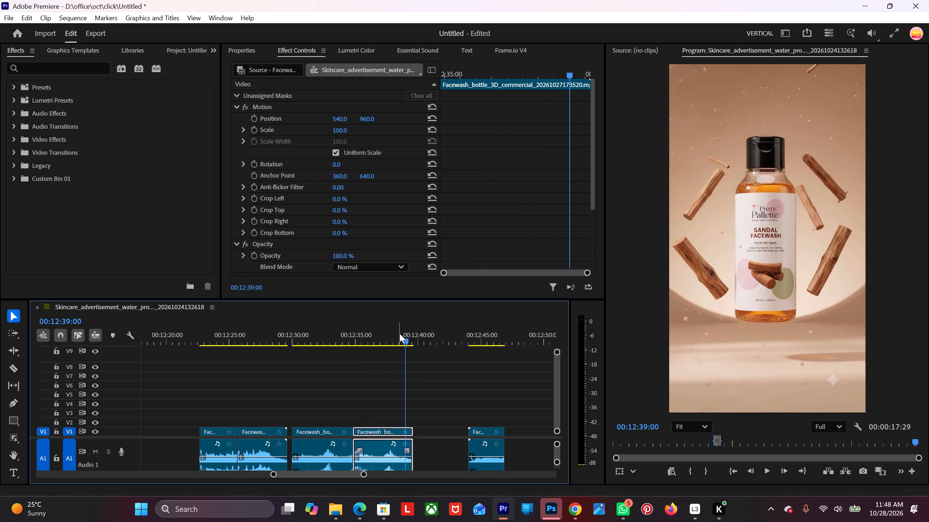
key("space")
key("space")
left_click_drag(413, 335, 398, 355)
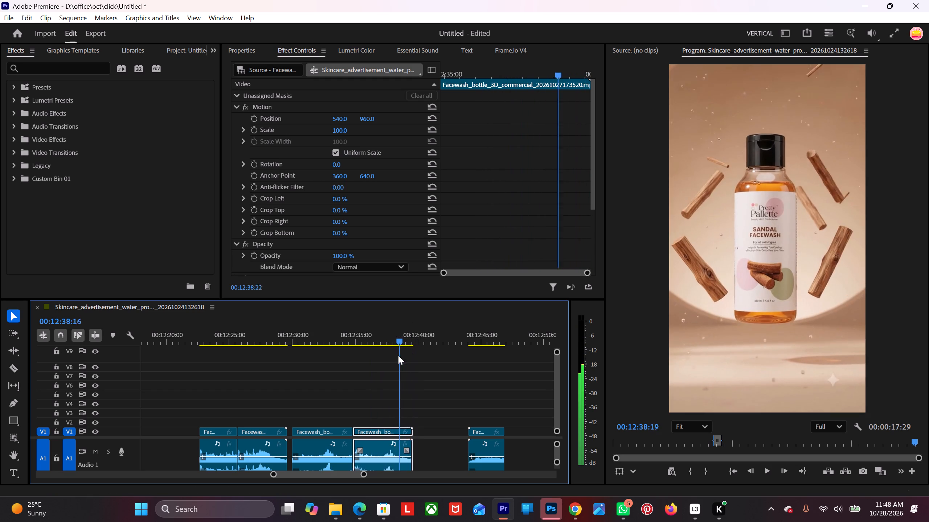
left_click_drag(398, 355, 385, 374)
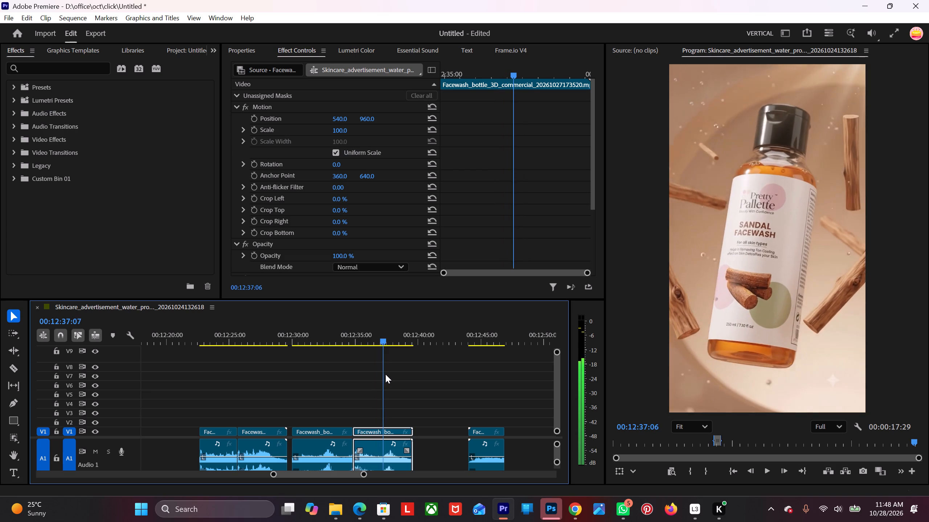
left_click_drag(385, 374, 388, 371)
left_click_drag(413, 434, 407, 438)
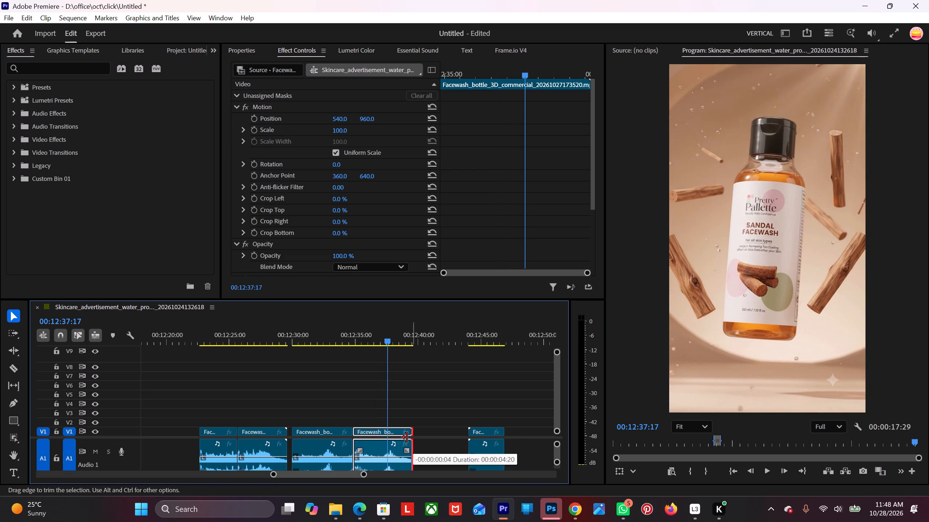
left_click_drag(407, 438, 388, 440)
Replay the transition between the two bottle clips and trim the second one's end to about 00:12:36:26.
scroll(356, 424, "up", 6)
left_click_drag(486, 336, 474, 342)
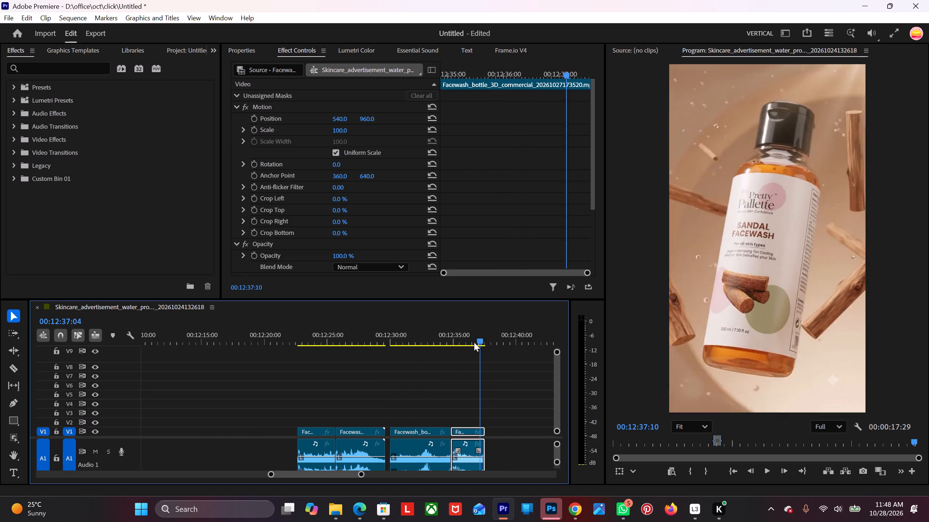
left_click_drag(474, 342, 452, 356)
key("space")
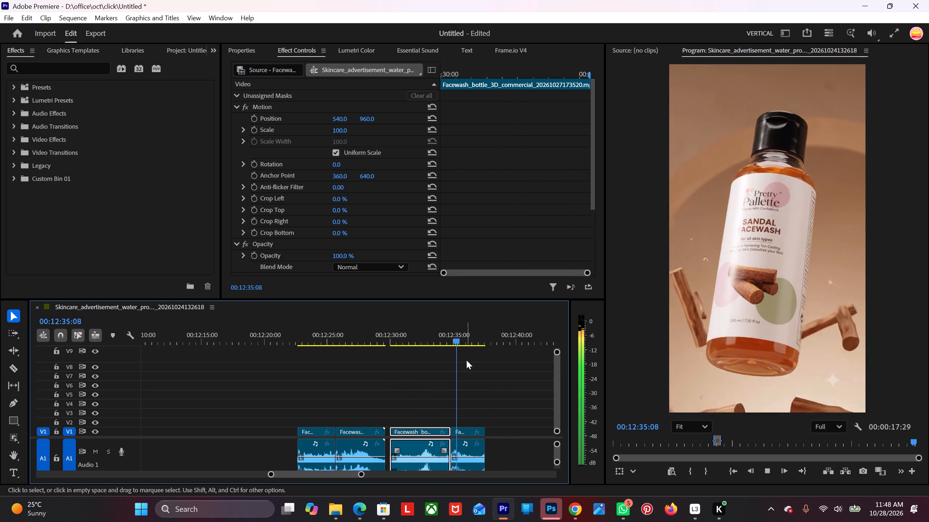
key("space")
scroll(470, 433, "down", 7)
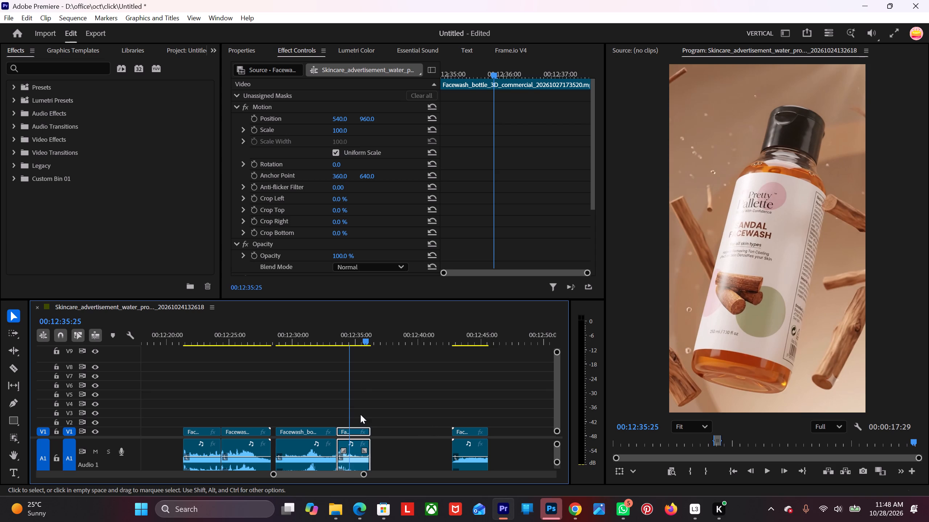
left_click_drag(345, 338, 336, 344)
key("space")
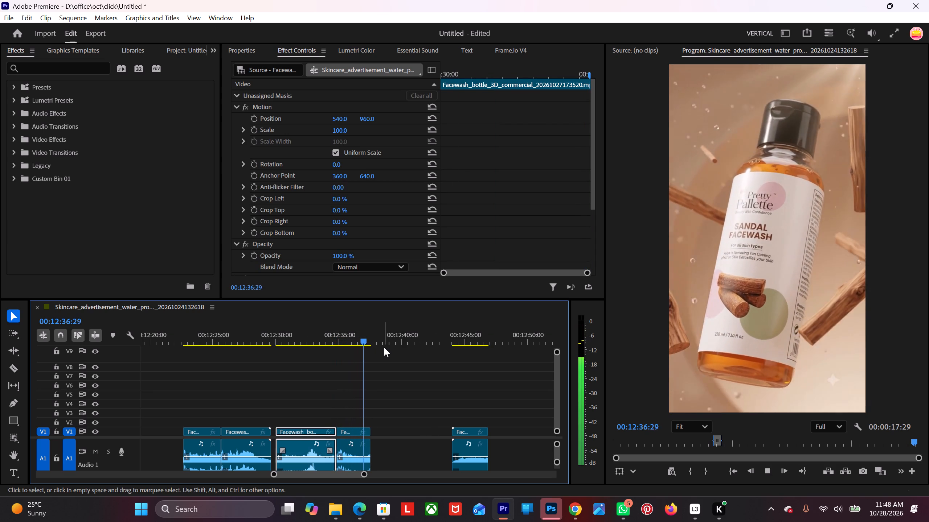
key("space")
left_click_drag(367, 339, 365, 339)
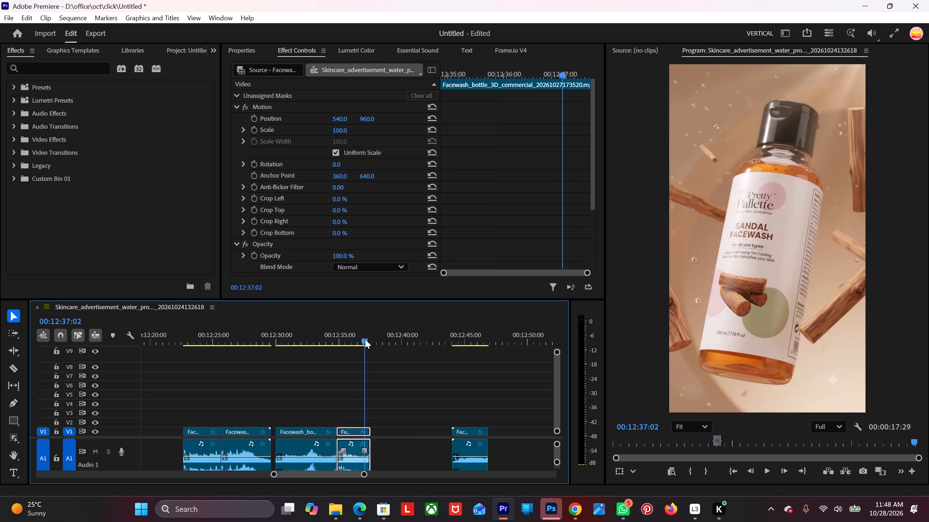
left_click_drag(365, 339, 362, 340)
left_click_drag(375, 434, 374, 434)
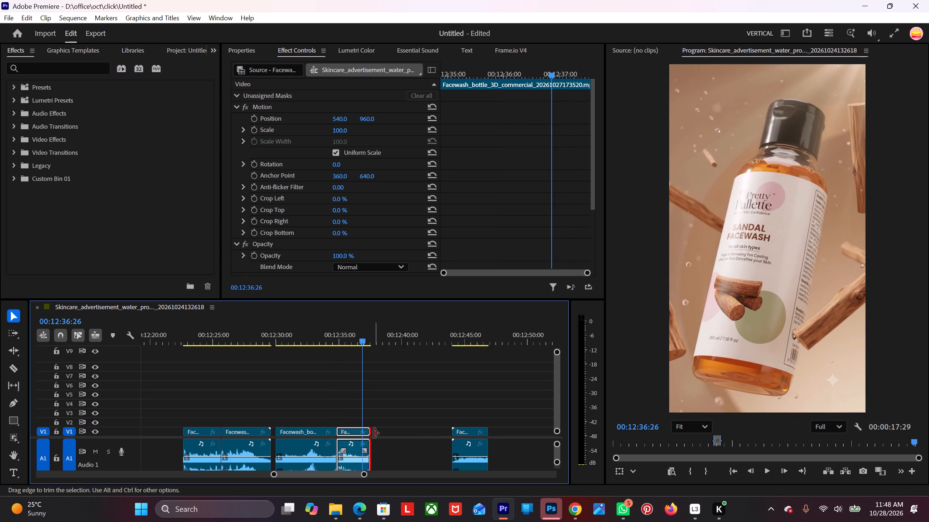
left_click_drag(374, 434, 367, 434)
Move the first Facewash_product_advertisement clip, with the sandalwood pieces flying around the bottle, to directly after the trimmed bottle clip.
left_click_drag(358, 342, 296, 362)
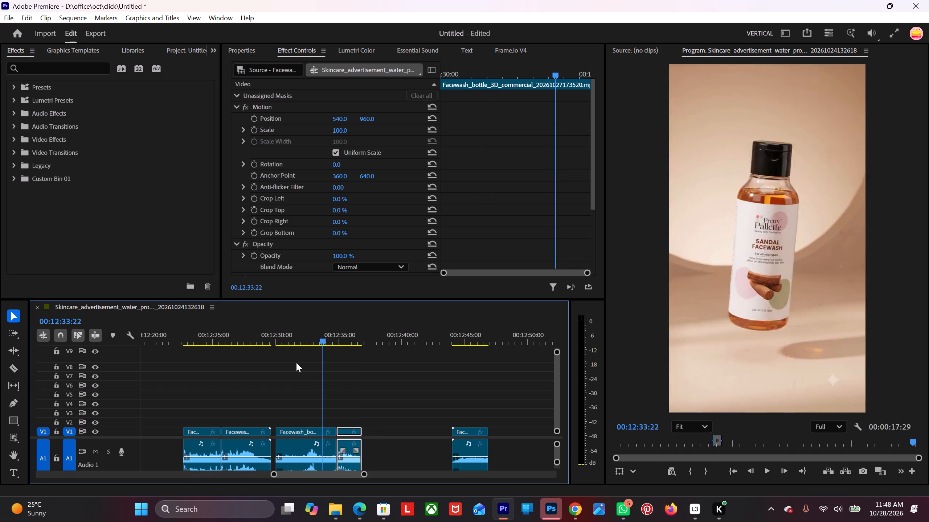
left_click_drag(296, 362, 314, 370)
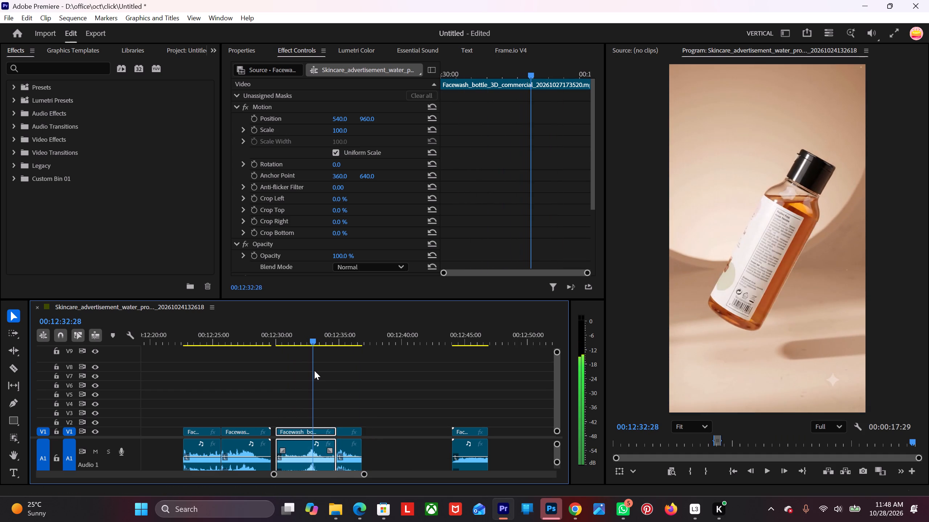
left_click_drag(314, 370, 217, 386)
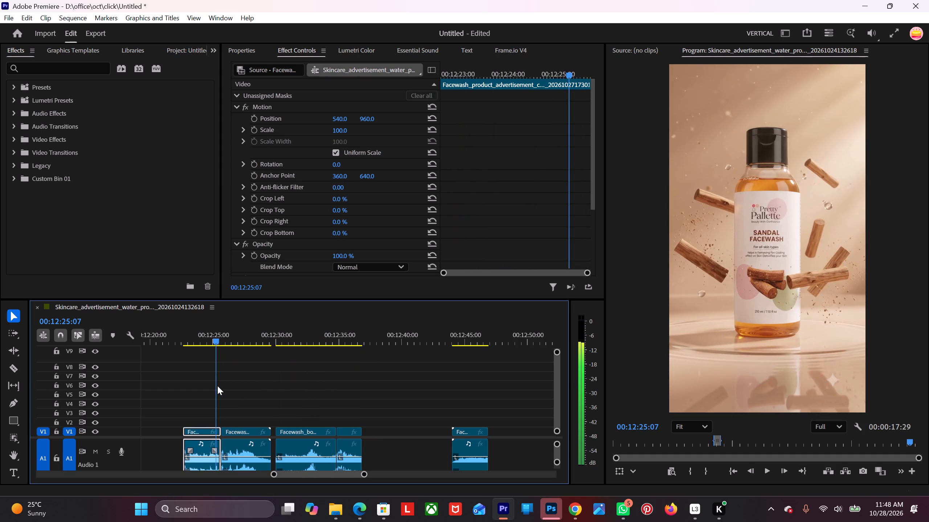
left_click_drag(217, 386, 206, 382)
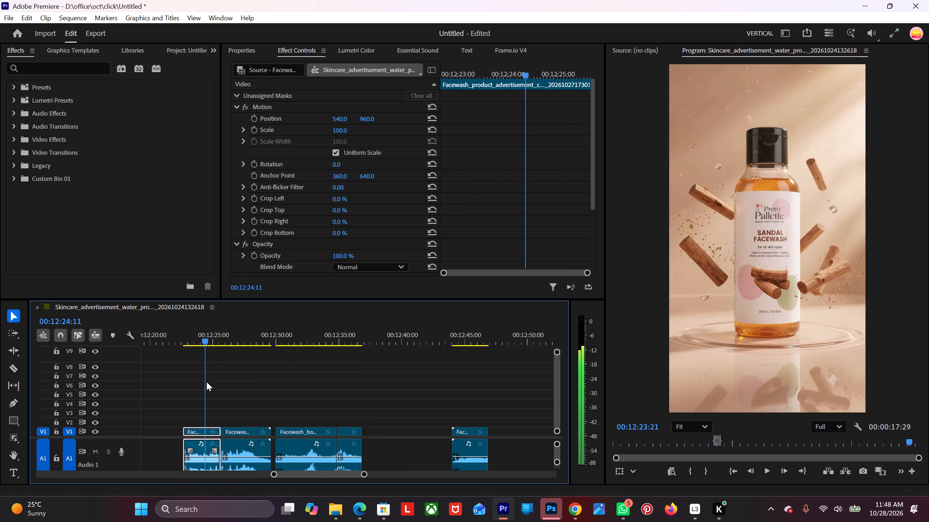
left_click_drag(206, 382, 248, 375)
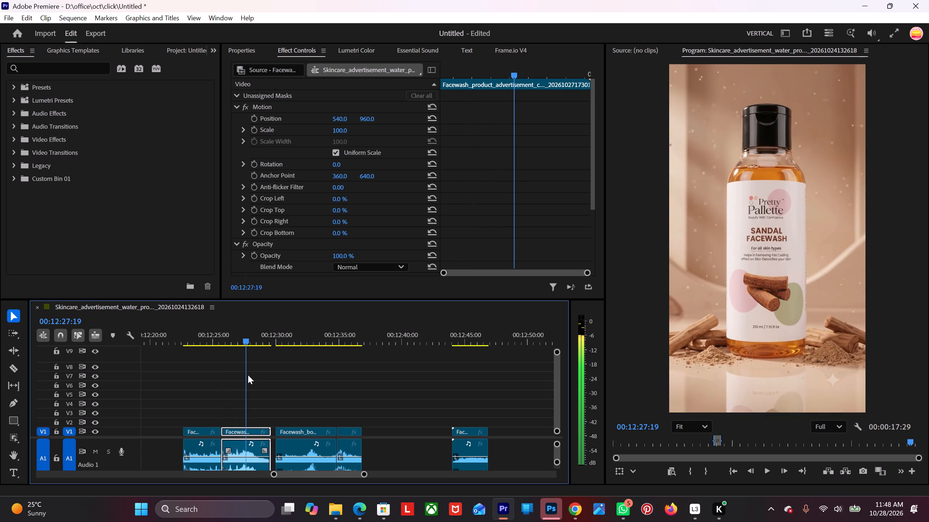
left_click_drag(248, 375, 247, 382)
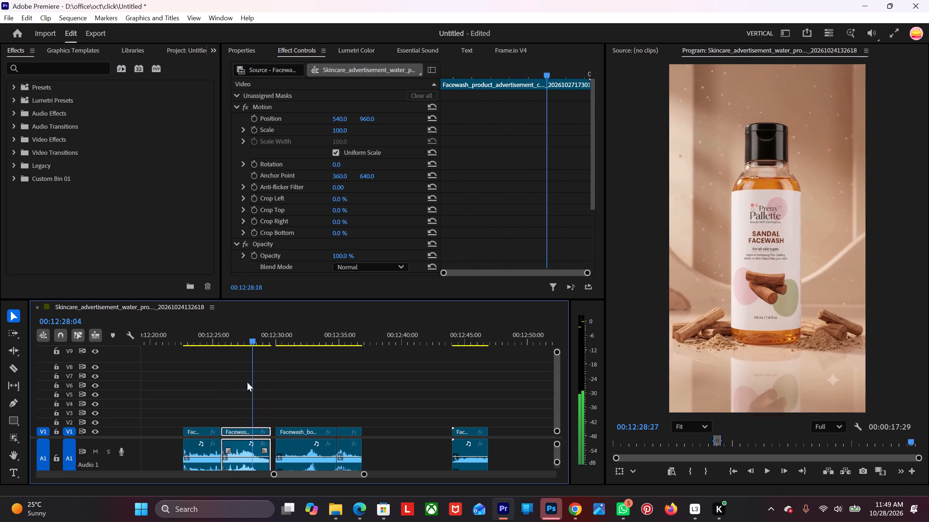
left_click_drag(247, 382, 248, 381)
left_click_drag(200, 430, 385, 440)
Play the new clip order and move the detached last product clip to directly after the flying-sandalwood clip, closing the gap.
left_click_drag(323, 338, 330, 337)
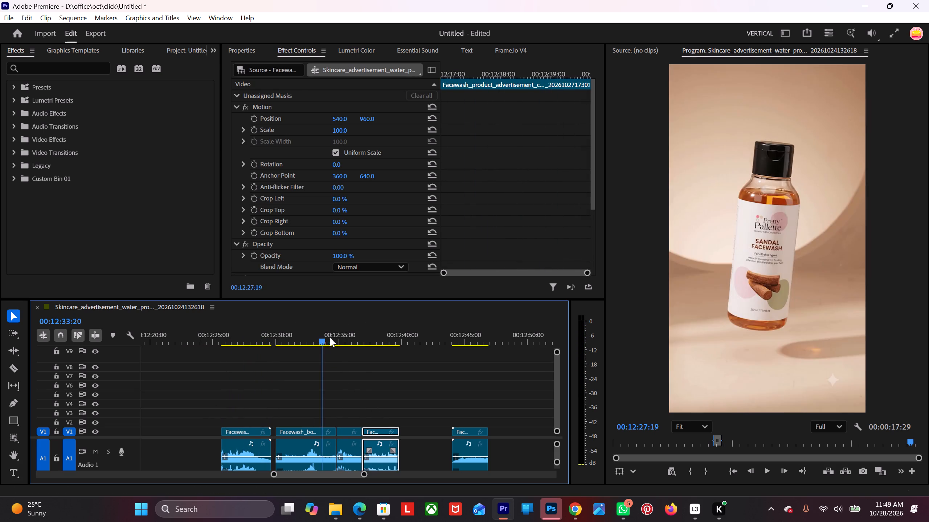
left_click_drag(330, 337, 370, 341)
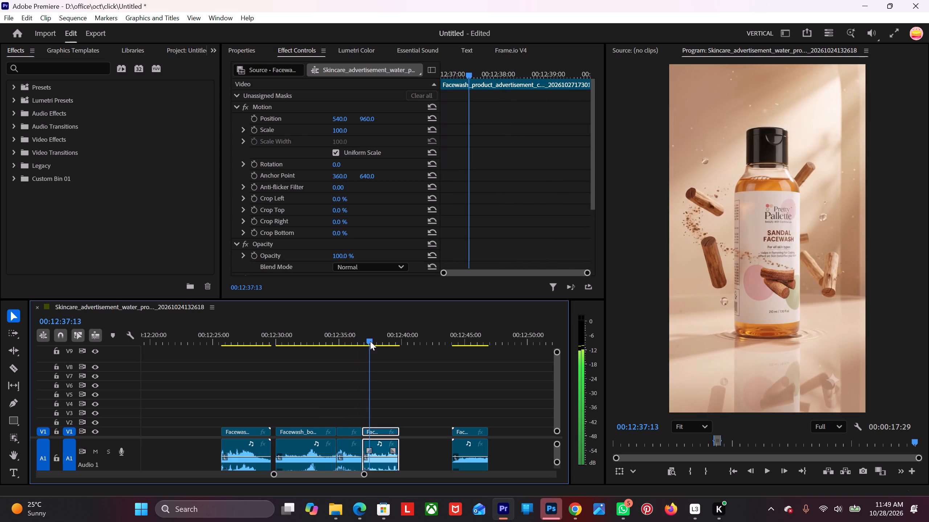
left_click_drag(370, 341, 344, 345)
key("space")
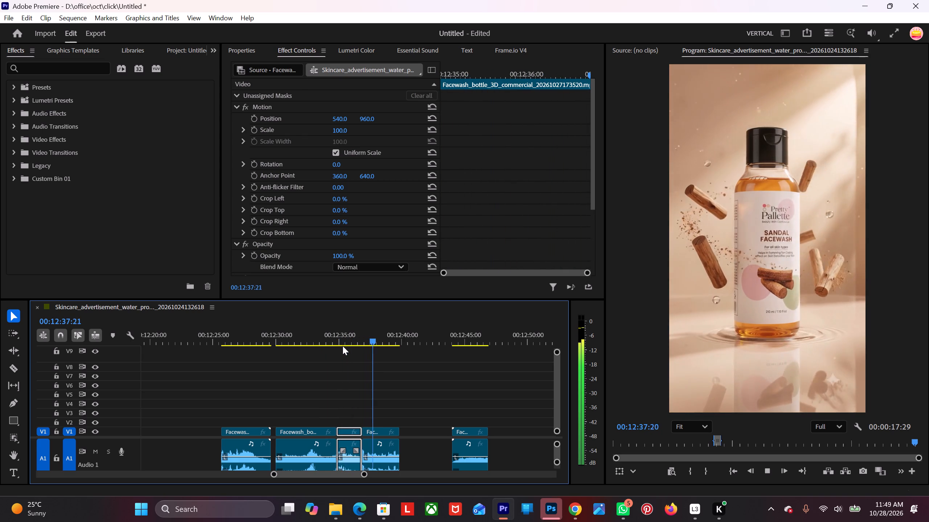
key("space")
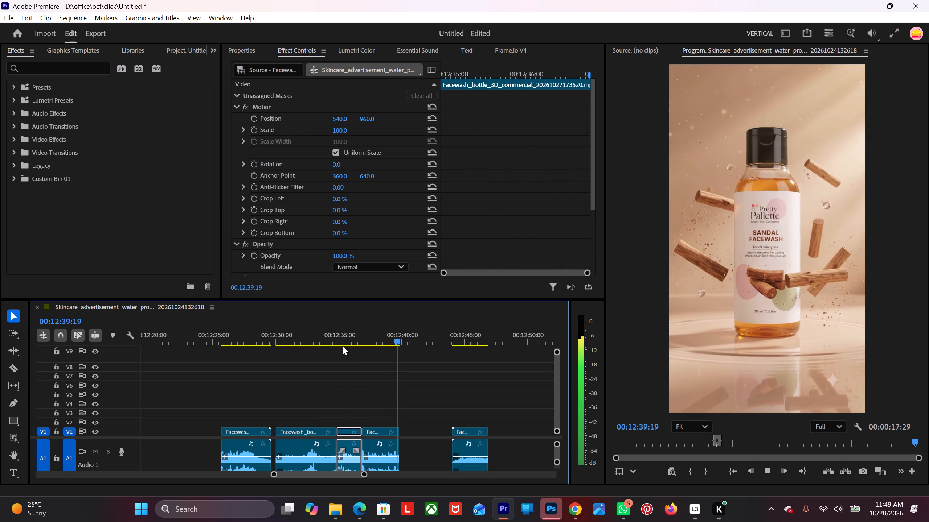
left_click_drag(445, 393, 487, 447)
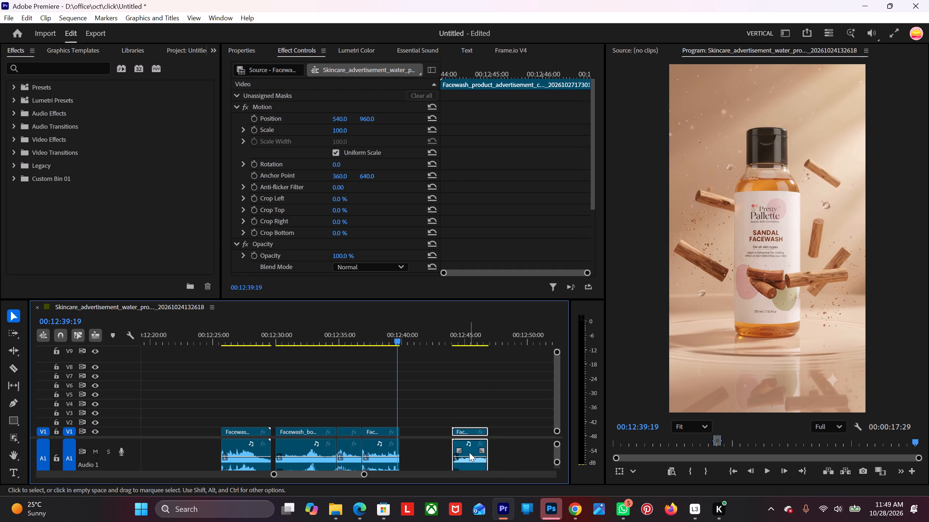
left_click_drag(469, 452, 416, 447)
key("space")
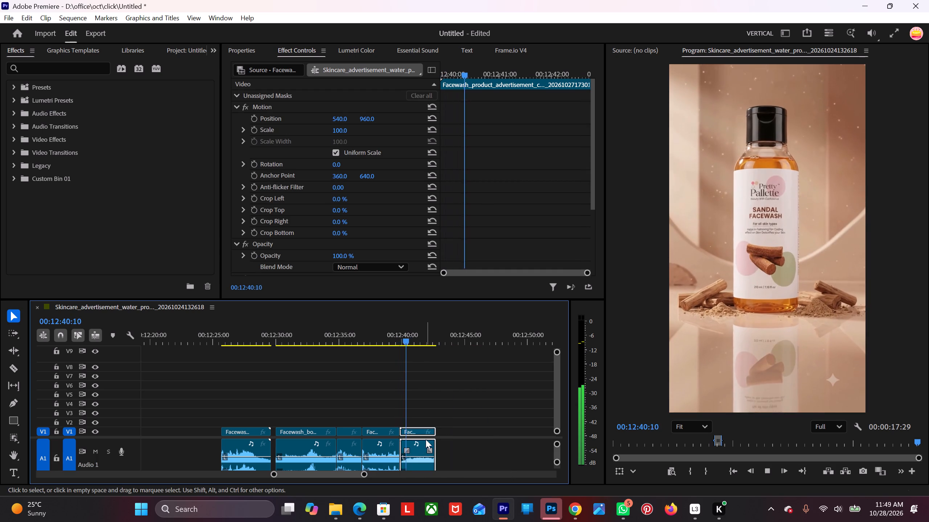
key("space")
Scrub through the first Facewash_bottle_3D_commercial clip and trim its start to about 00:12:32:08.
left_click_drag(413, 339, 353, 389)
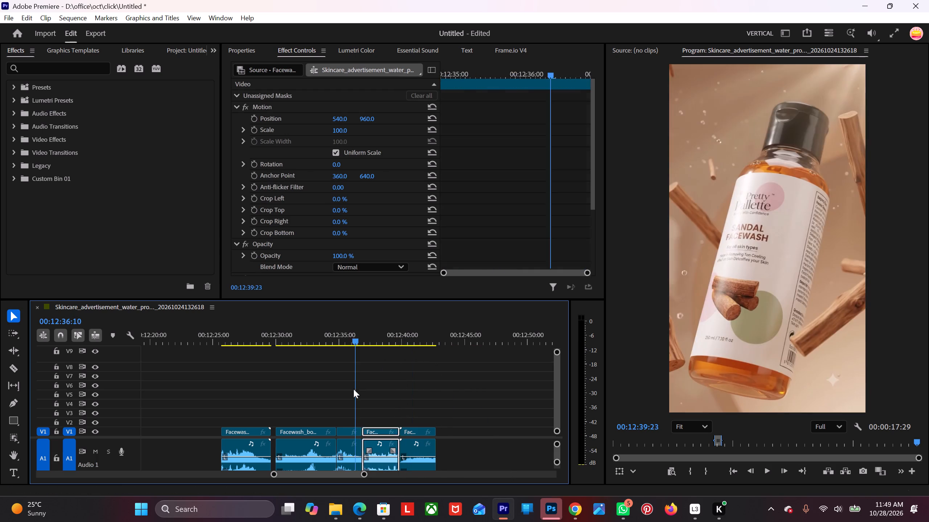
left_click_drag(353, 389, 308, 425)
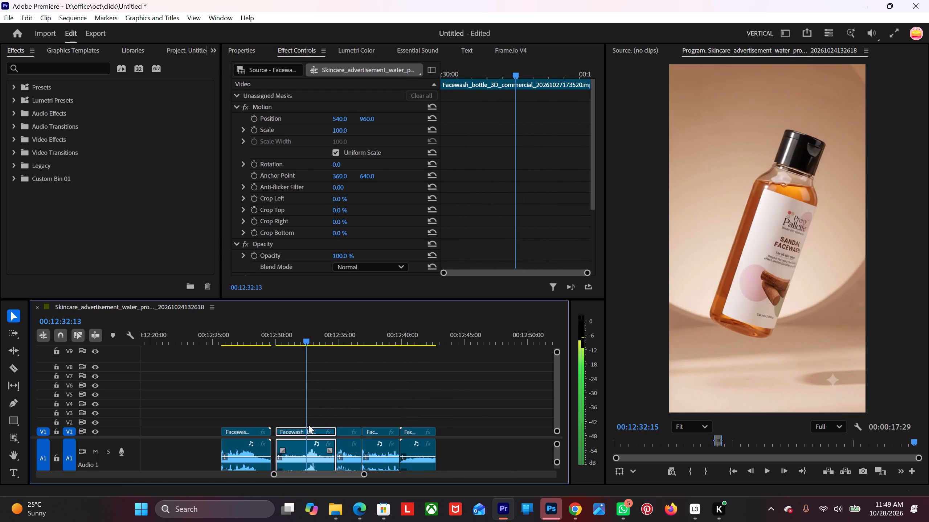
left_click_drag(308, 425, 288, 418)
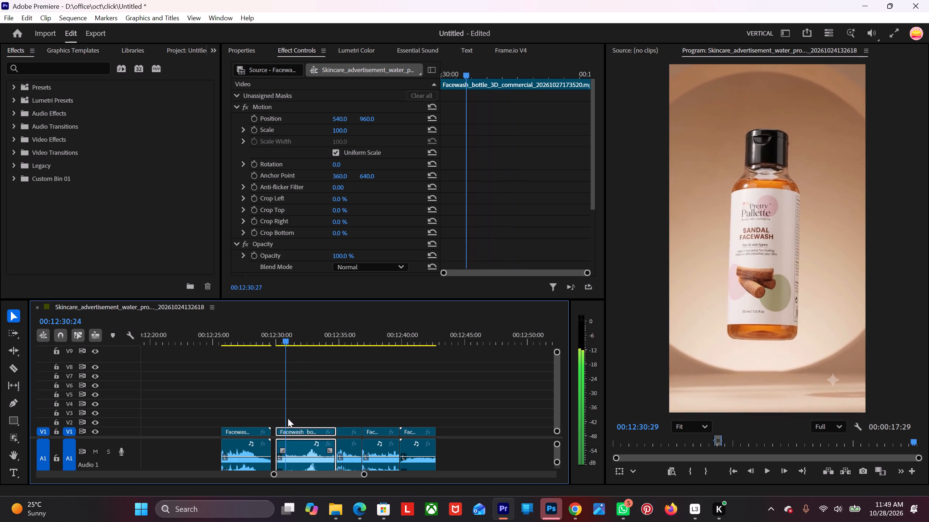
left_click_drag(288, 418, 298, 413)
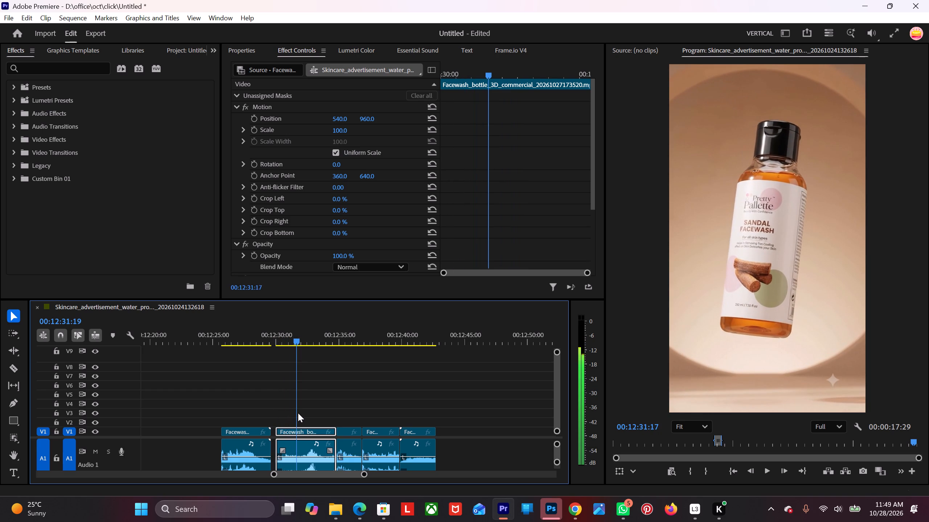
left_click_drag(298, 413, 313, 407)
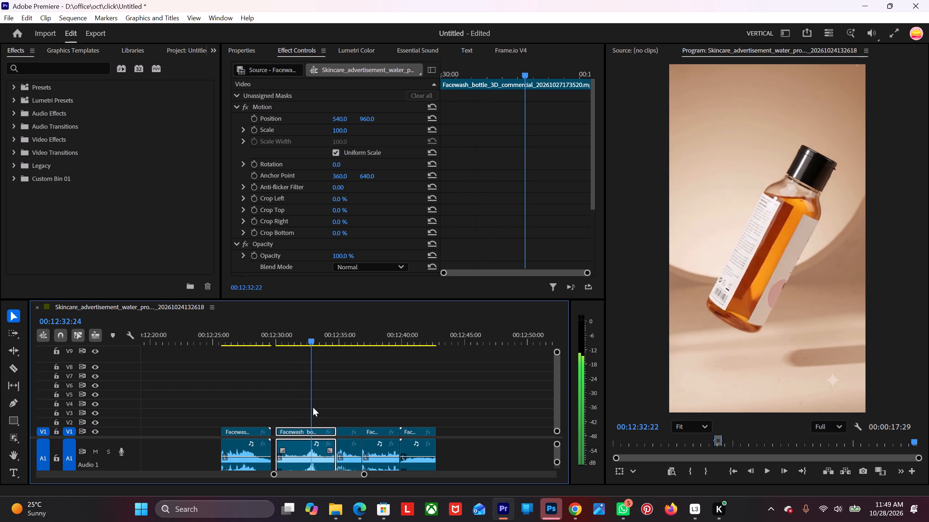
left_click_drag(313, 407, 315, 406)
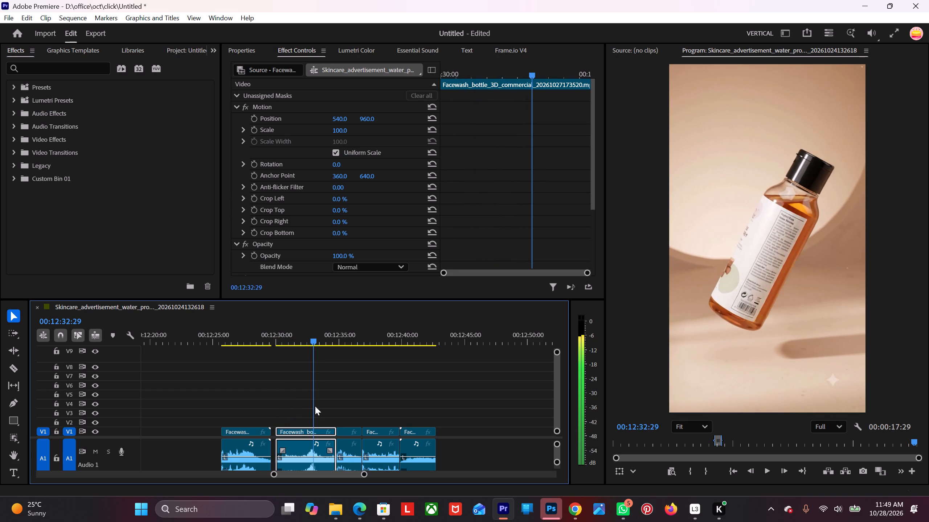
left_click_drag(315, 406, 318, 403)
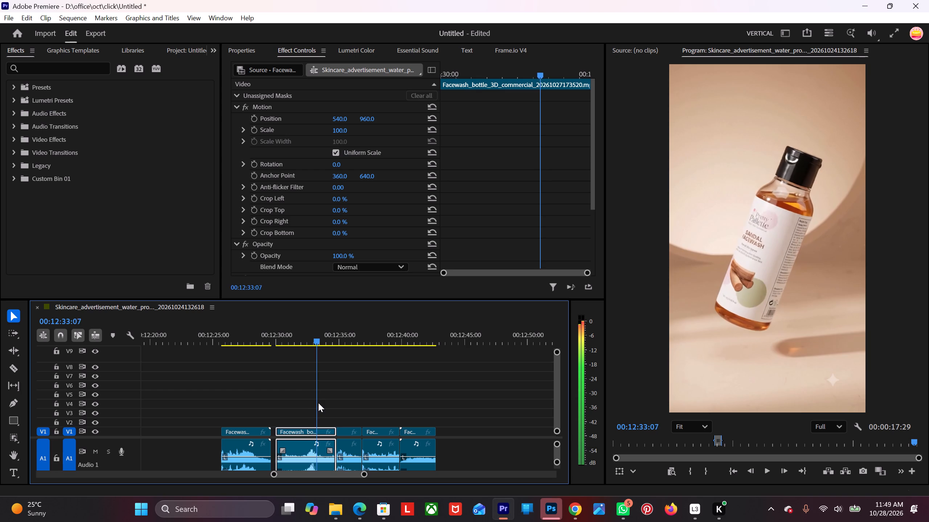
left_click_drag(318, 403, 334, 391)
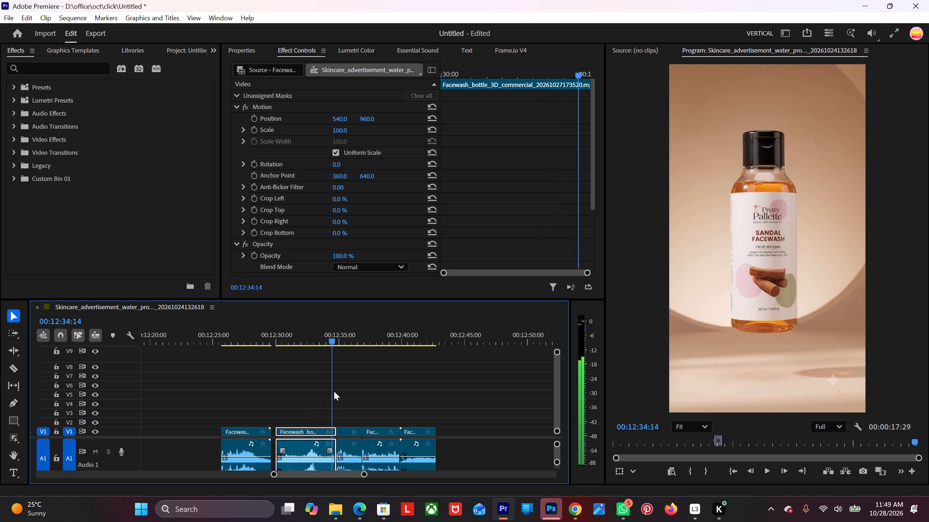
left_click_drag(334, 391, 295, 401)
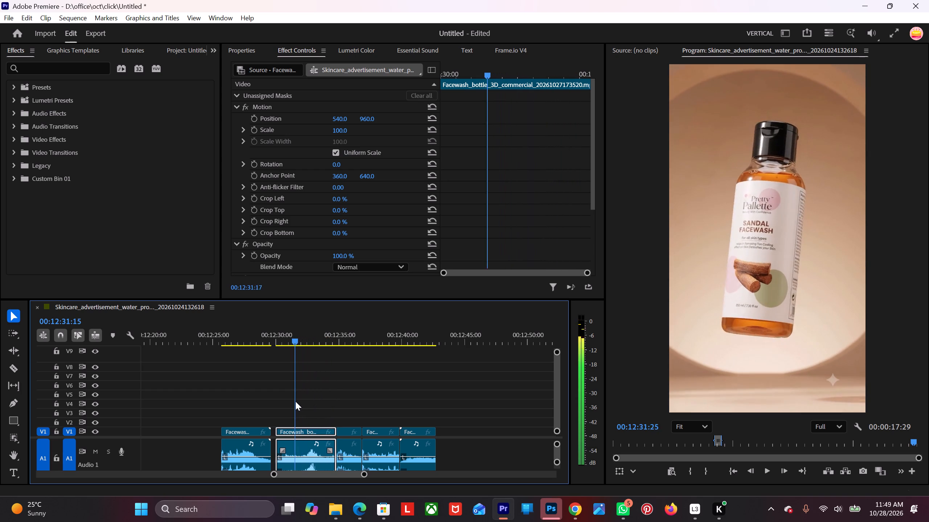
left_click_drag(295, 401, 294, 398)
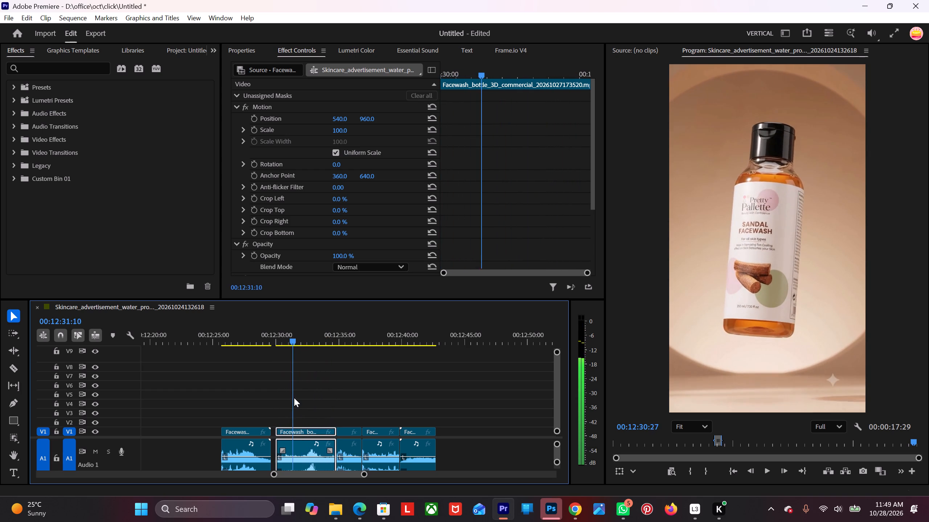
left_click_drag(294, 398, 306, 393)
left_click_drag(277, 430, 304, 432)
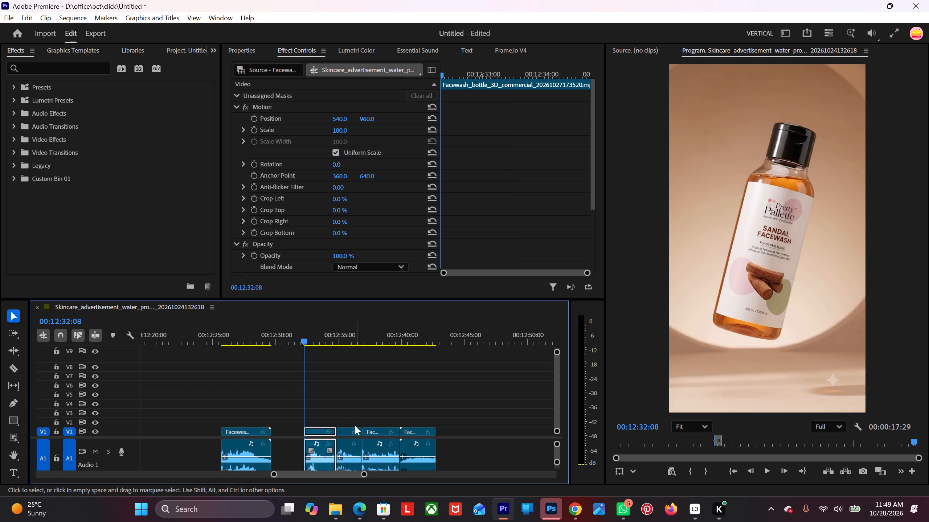
Play the shortened first bottle clip, trim its end to 00:12:33:17, and close the gap before the second bottle clip.
key("space")
key("space")
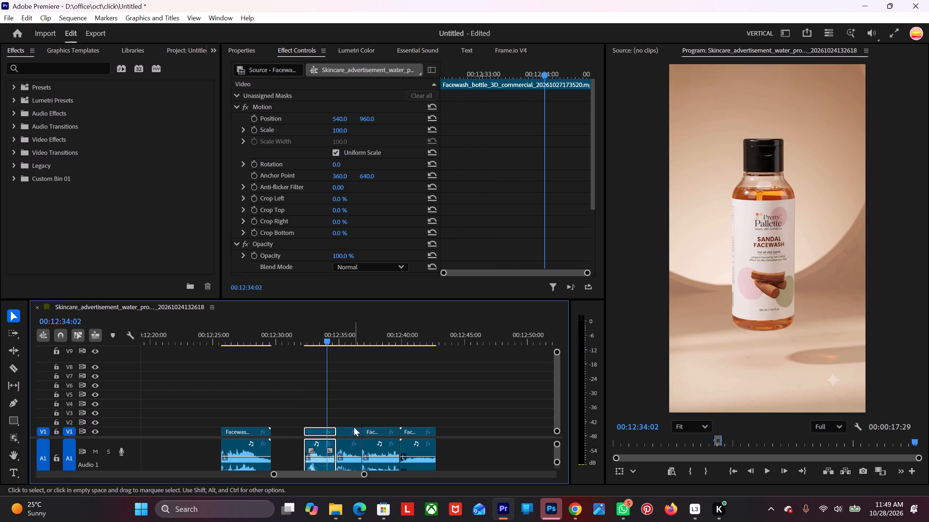
left_click_drag(324, 340, 317, 349)
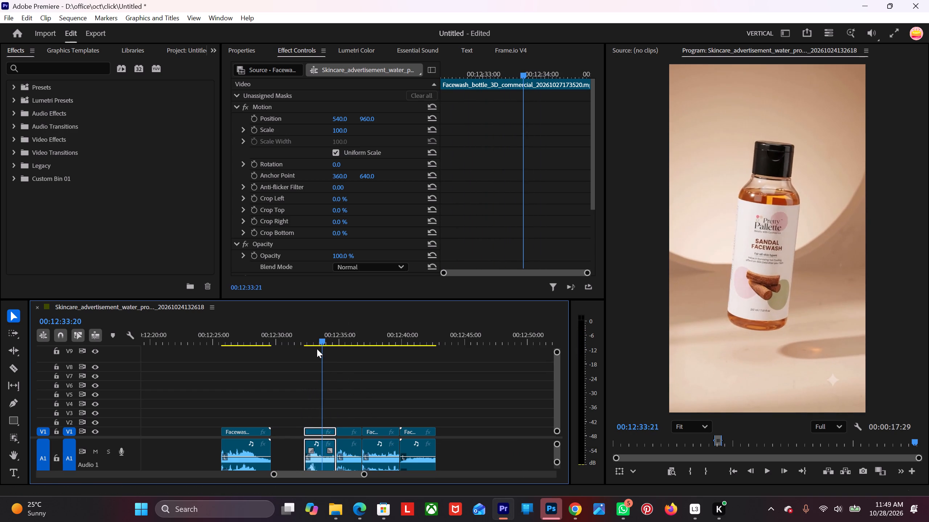
left_click_drag(317, 349, 314, 353)
scroll(316, 449, "up", 7, "alt")
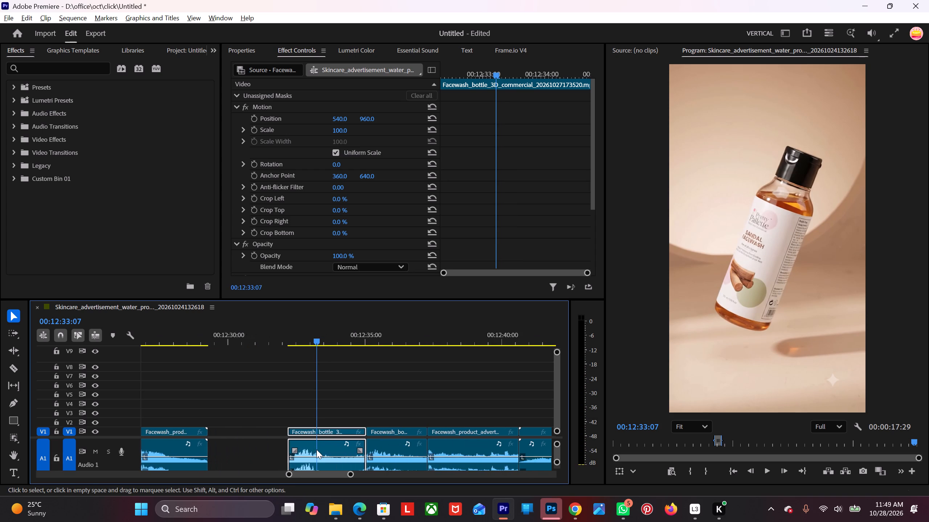
scroll(316, 449, "up", 2, "alt")
key("space")
key("space")
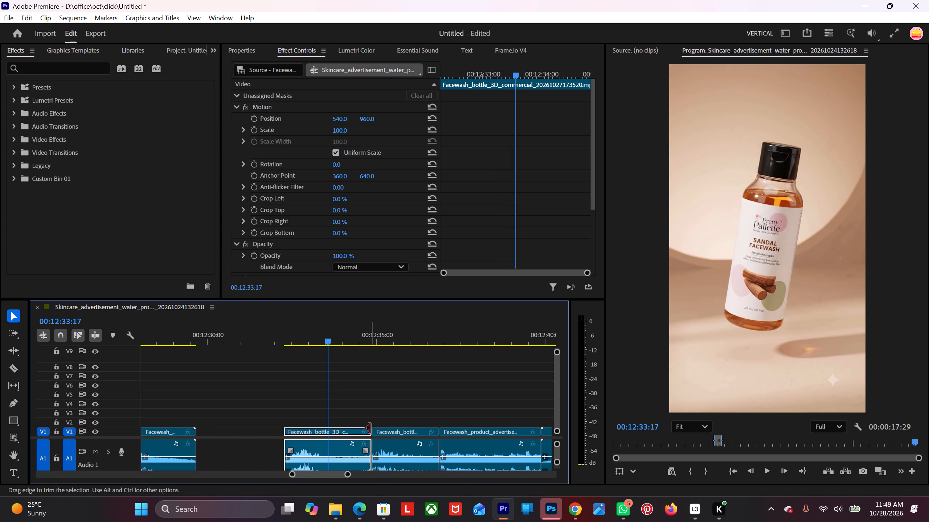
left_click_drag(370, 428, 326, 433)
left_click(352, 431)
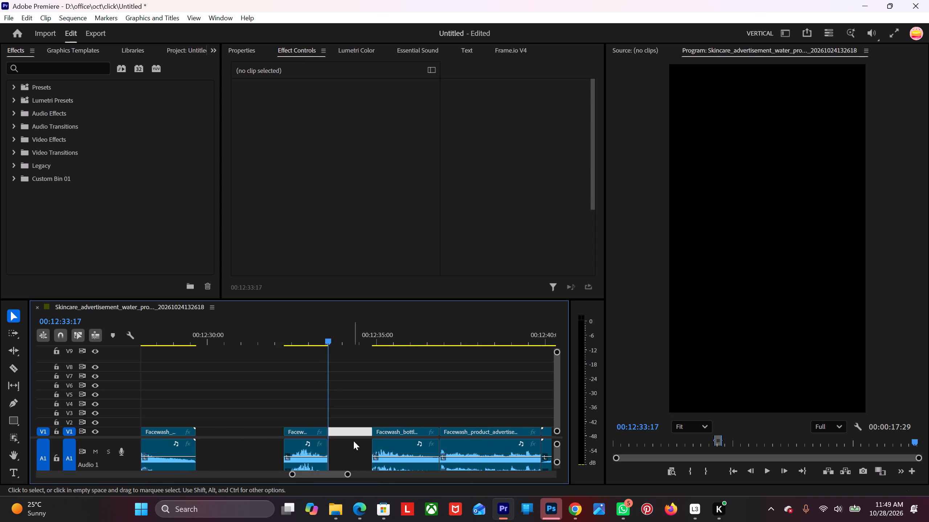
key("Delete")
Review the transition between the two bottle clips and delete the shortened first bottle clip from the sequence.
key("space")
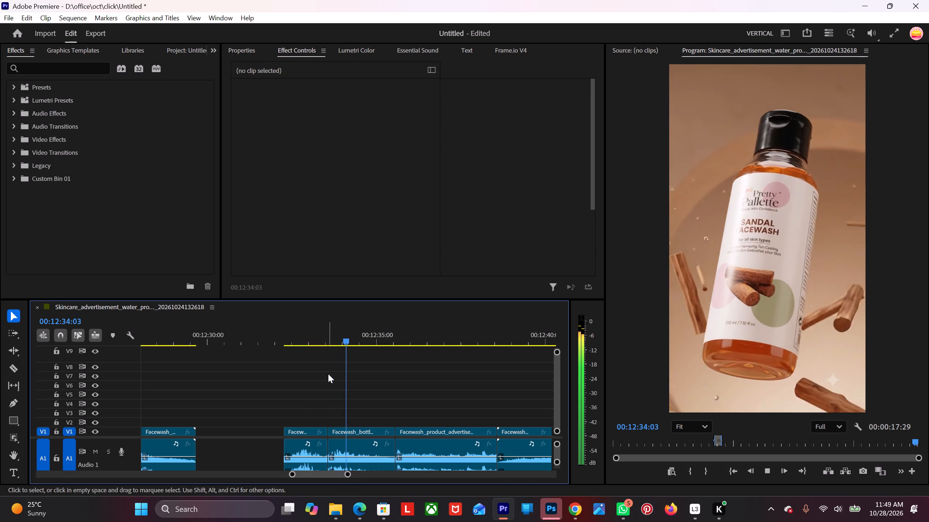
key("space")
left_click_drag(348, 340, 281, 365)
key("space")
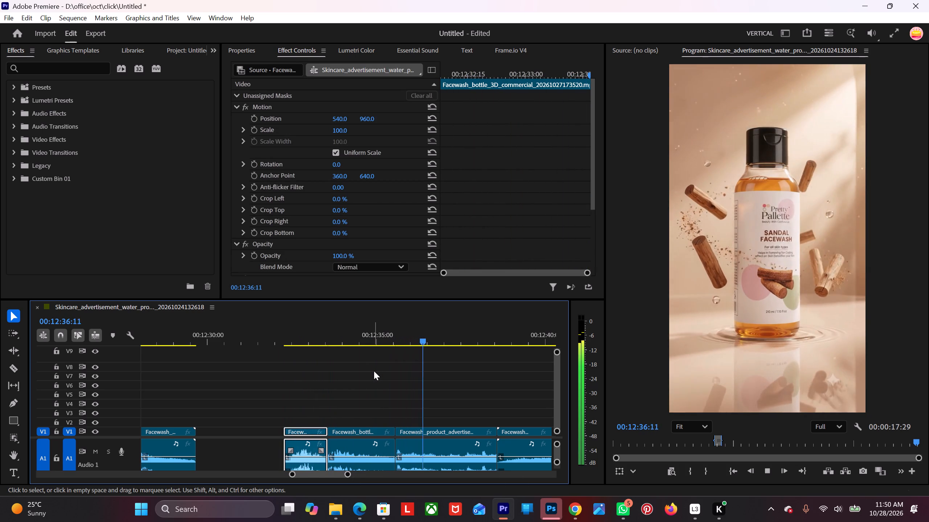
key("space")
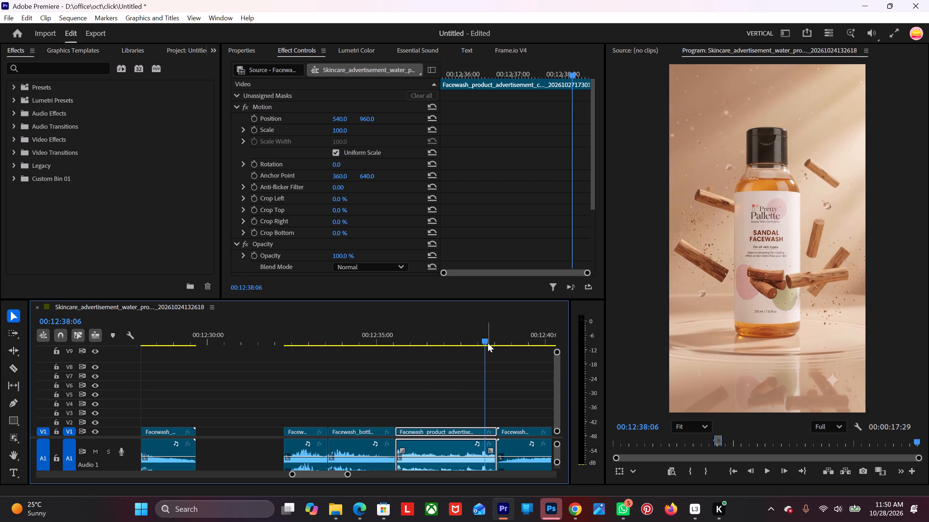
left_click_drag(484, 333, 300, 448)
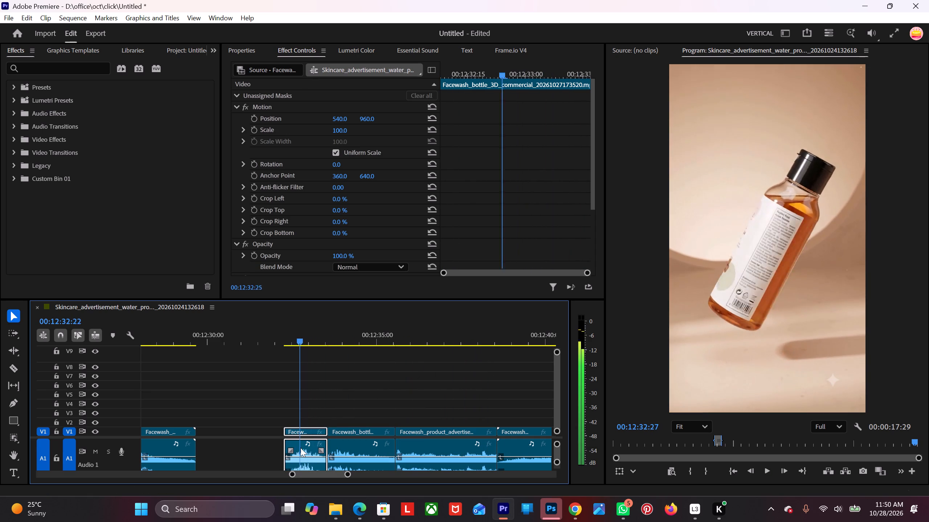
left_click_drag(300, 448, 347, 447)
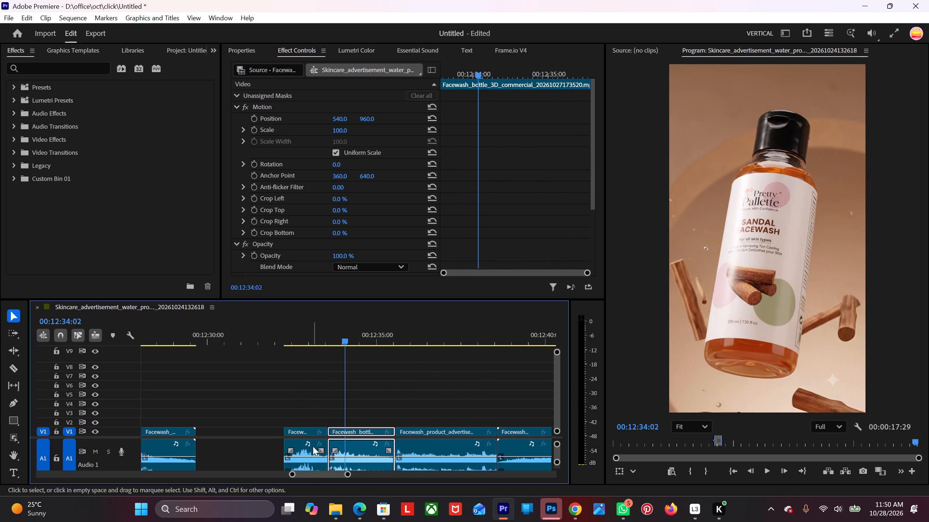
left_click(313, 446)
key("Delete")
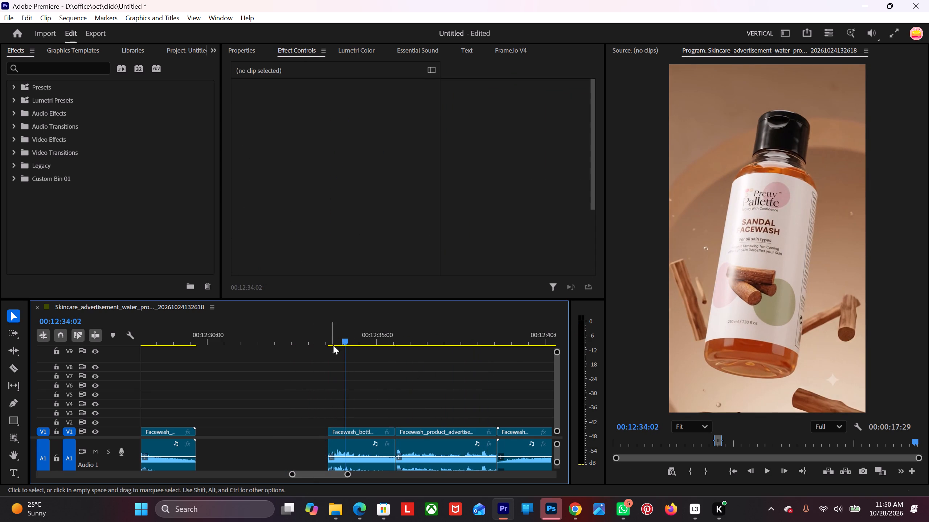
Play from the remaining bottle clip into the two product advertisement clips to check the pacing and transitions.
left_click_drag(345, 337, 323, 352)
key("space")
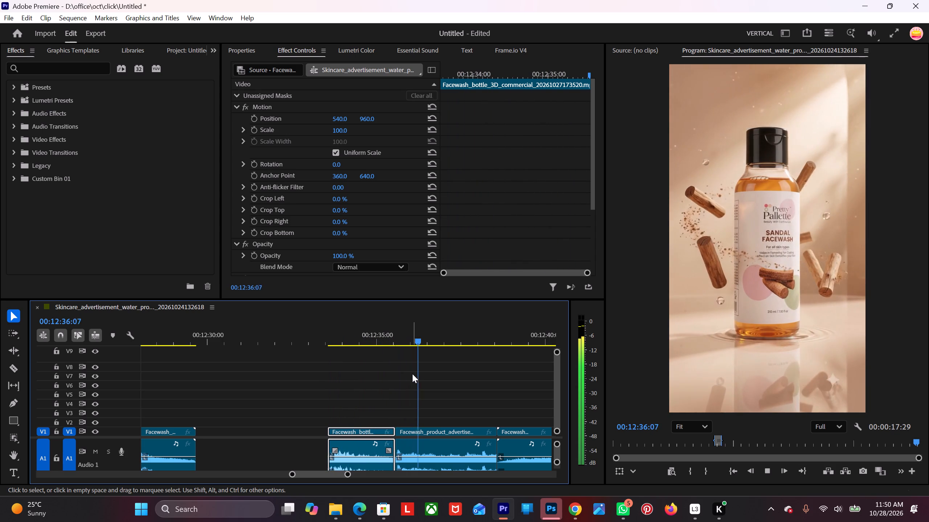
key("space")
left_click_drag(423, 335, 324, 407)
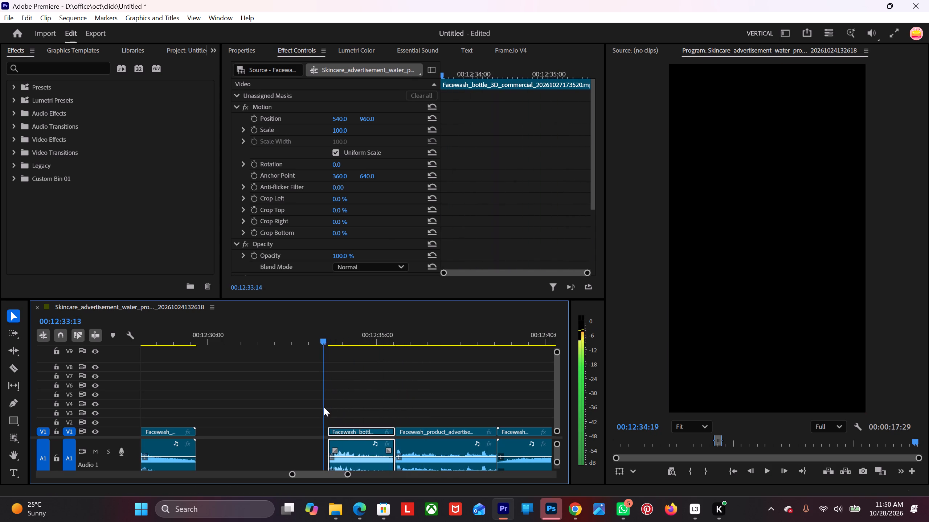
left_click_drag(324, 407, 319, 408)
key("space")
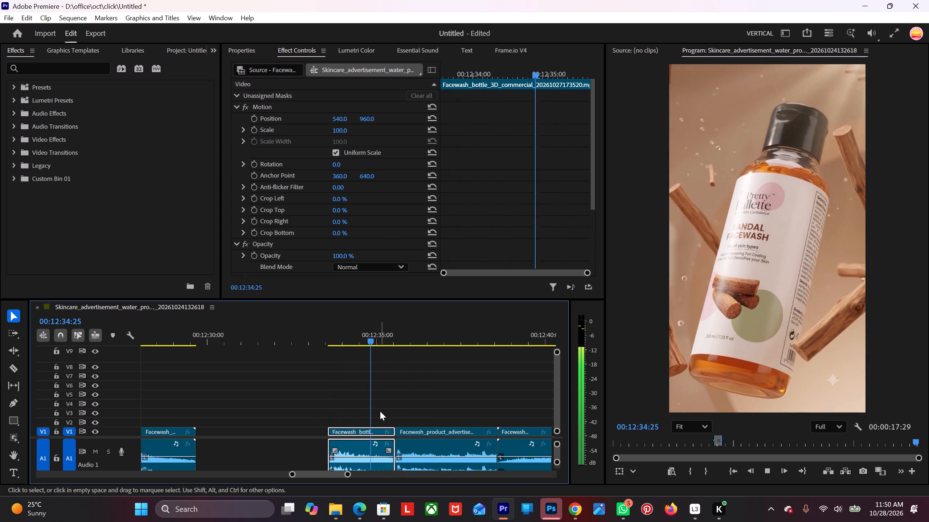
key("space")
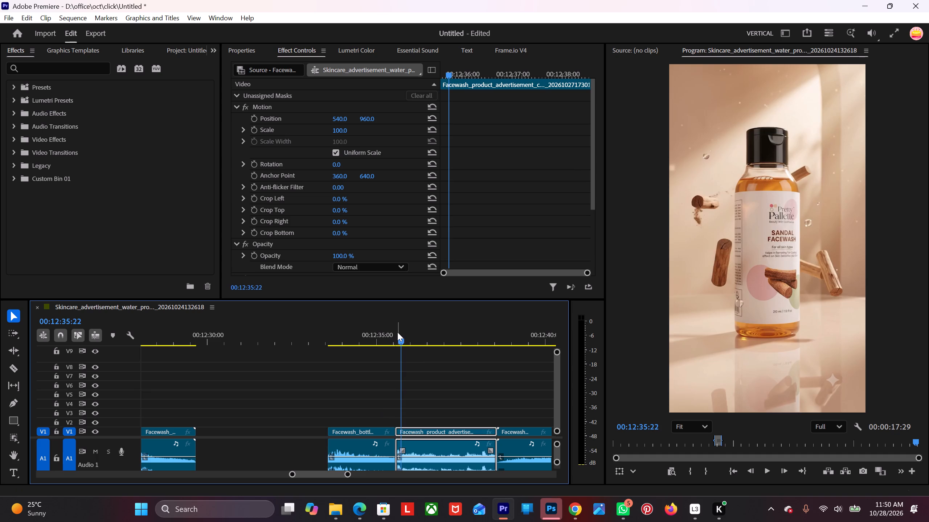
left_click_drag(397, 332, 388, 346)
key("space")
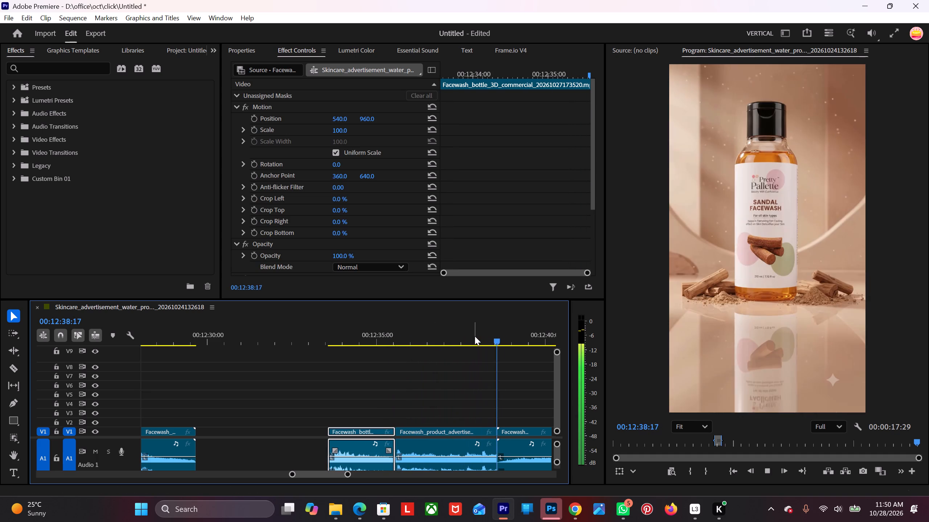
key("space")
Set the flying-sandalwood product clip's speed to 150% and close the gap before the last product clip.
left_click_drag(503, 340, 451, 369)
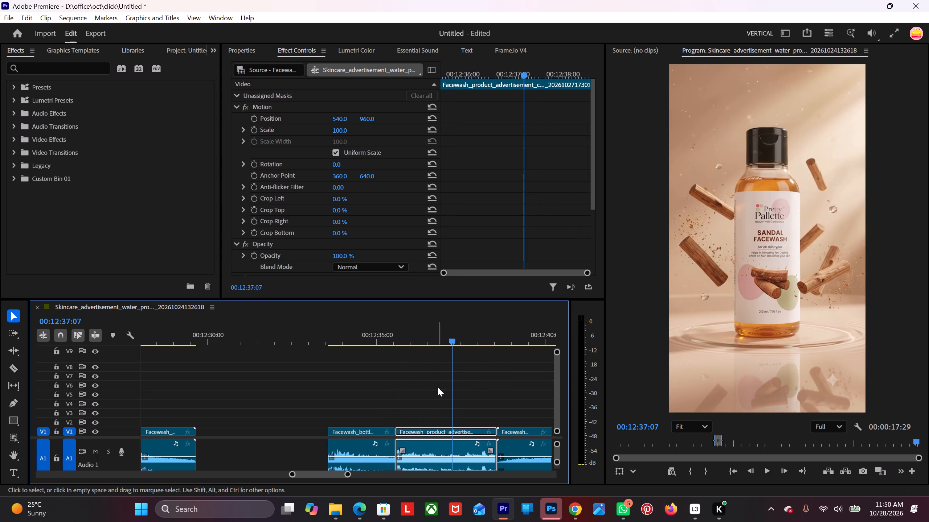
key("ctrl+r")
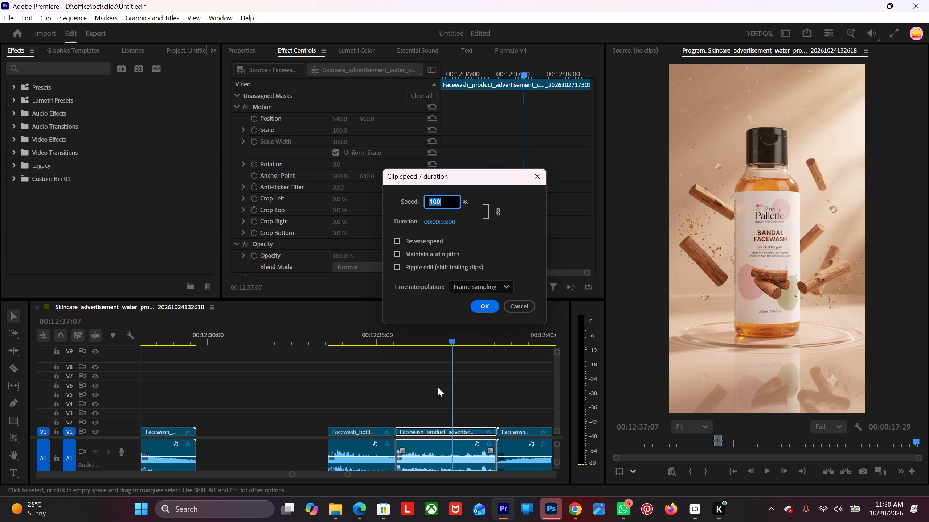
type("150")
key("Return")
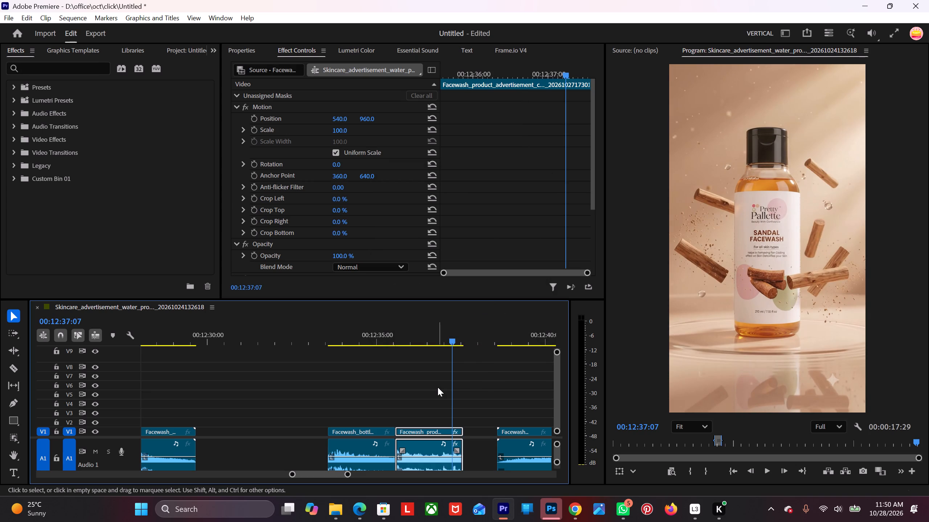
left_click(488, 434)
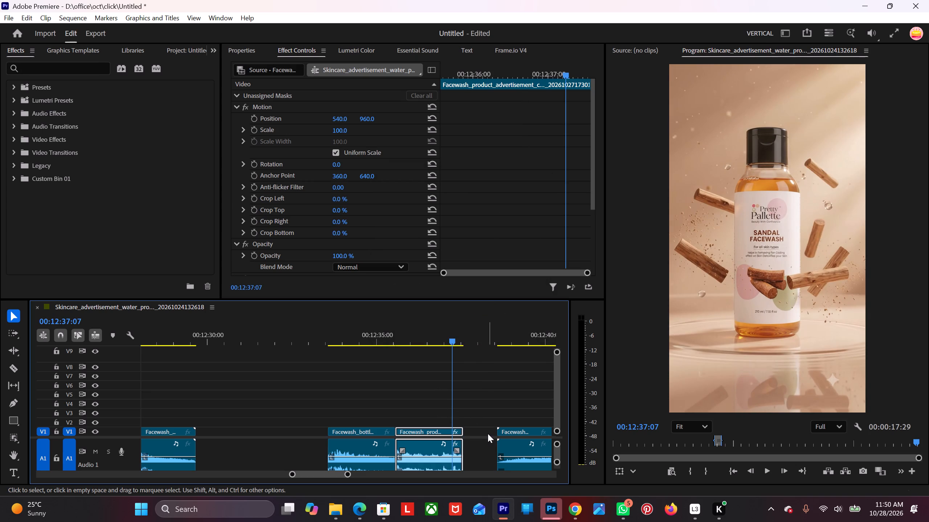
key("Delete")
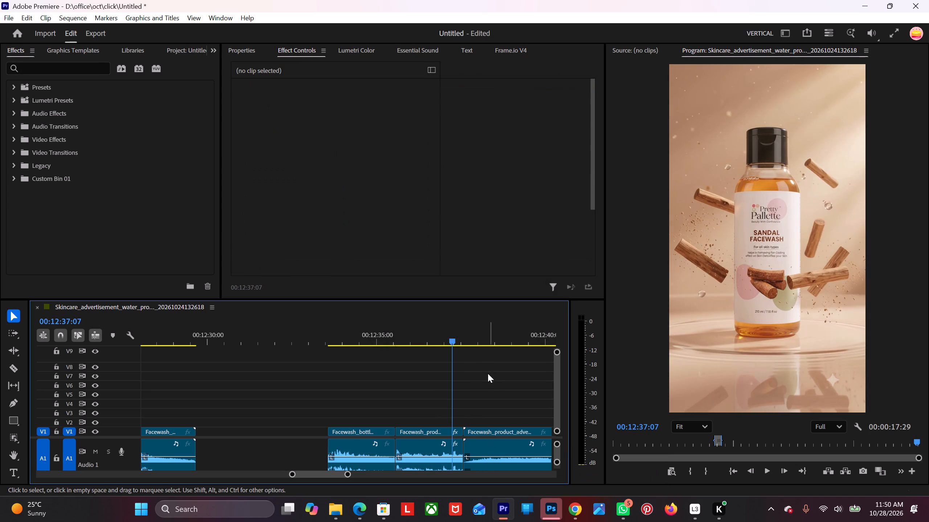
Play from the start of the bottle clip through both product advertisement clips to check the pacing and transitions.
left_click_drag(438, 336, 330, 420)
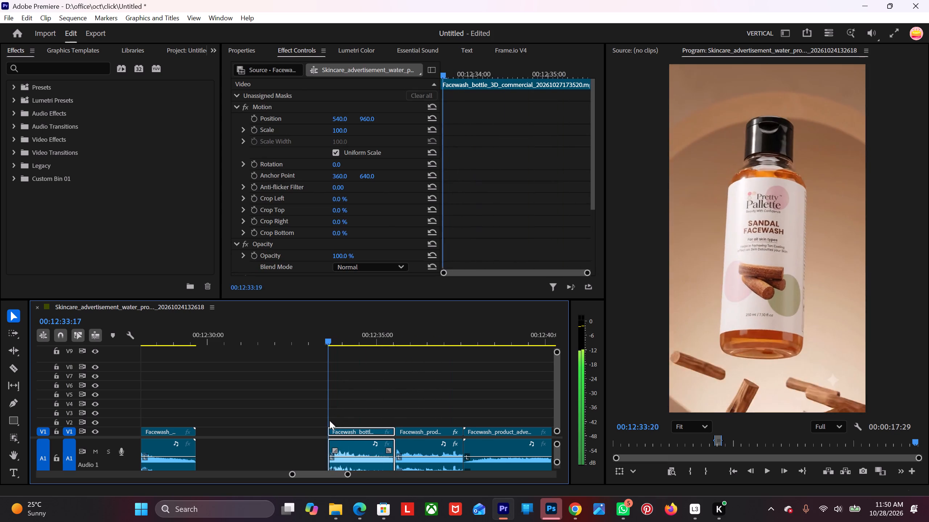
left_click_drag(330, 420, 326, 421)
key("space")
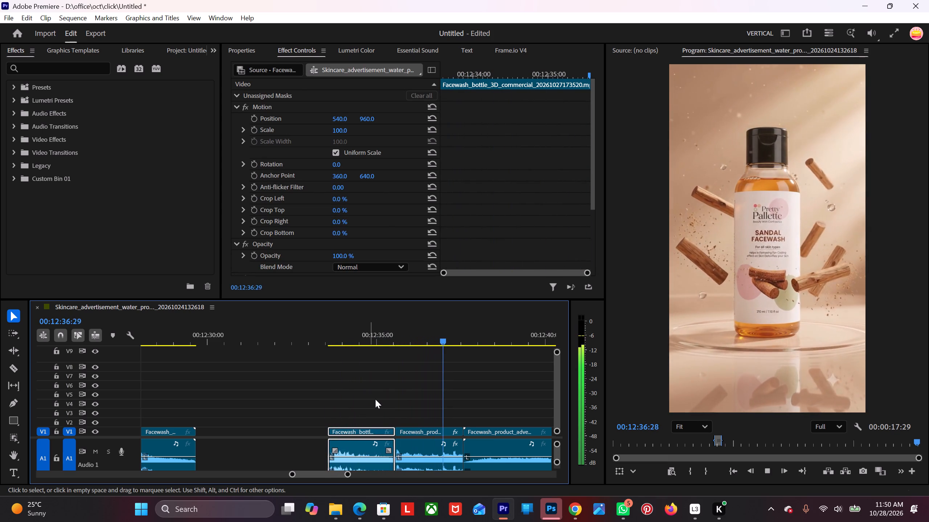
scroll(414, 404, "down", 2)
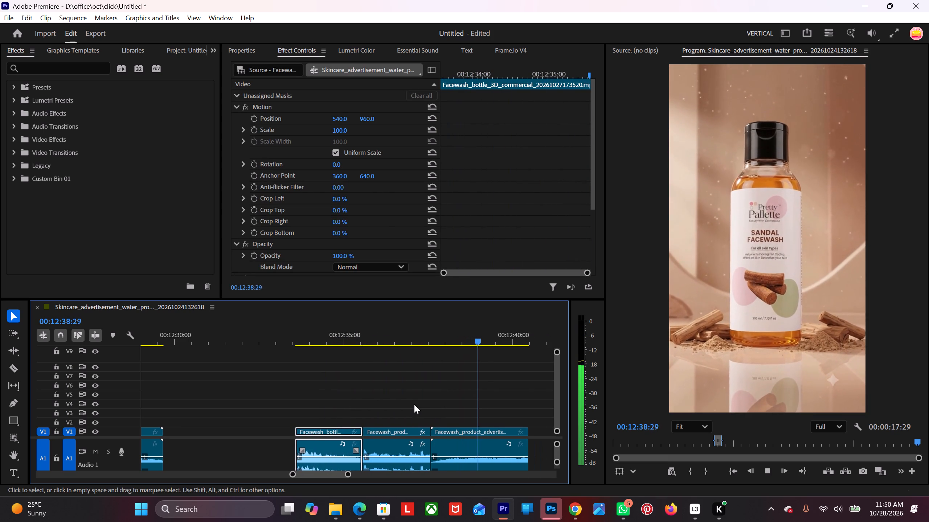
key("space")
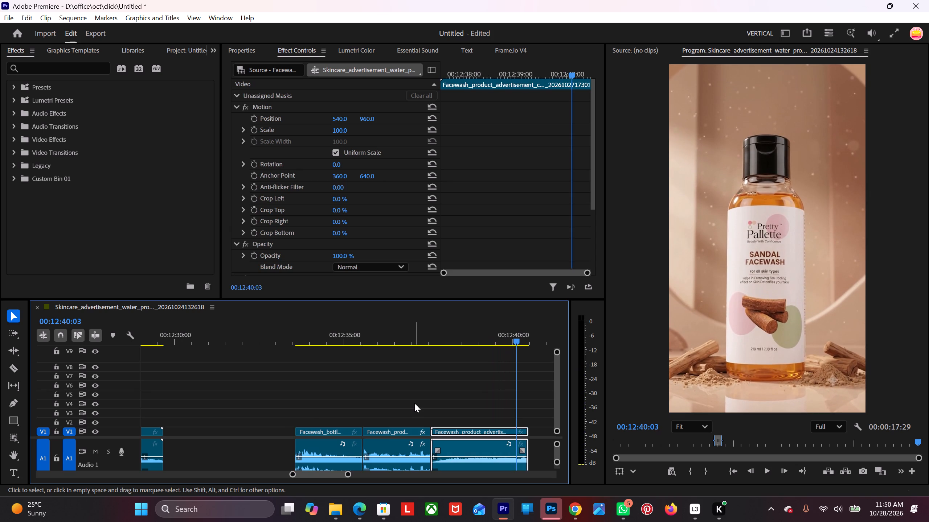
key("space")
key("space")
key("space")
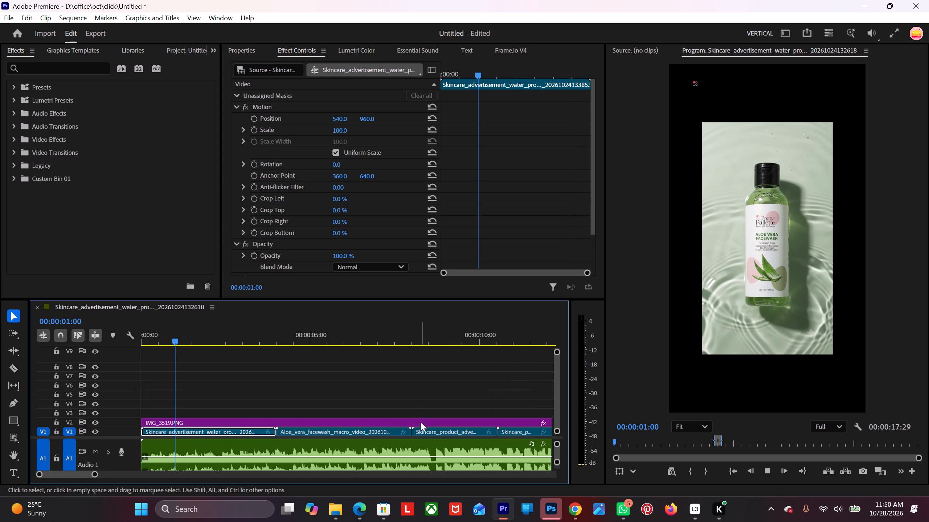
Return to the sandal clips near 00:12:25 and compare the separate close-up product clip with the last clips of the assembled group.
scroll(409, 411, "down", 20, "alt")
scroll(409, 411, "down", 14, "alt")
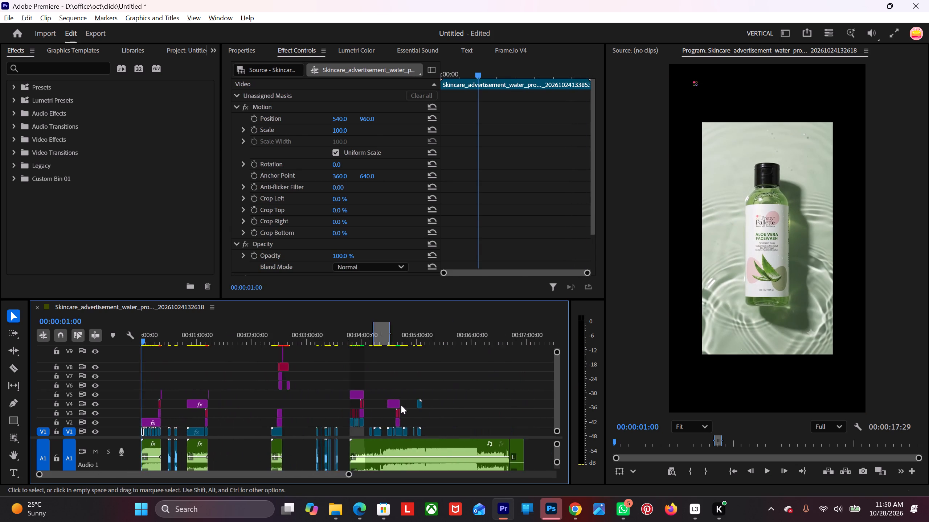
scroll(401, 405, "down", 15, "alt")
scroll(347, 398, "up", 14, "alt")
left_click_drag(400, 331, 422, 333)
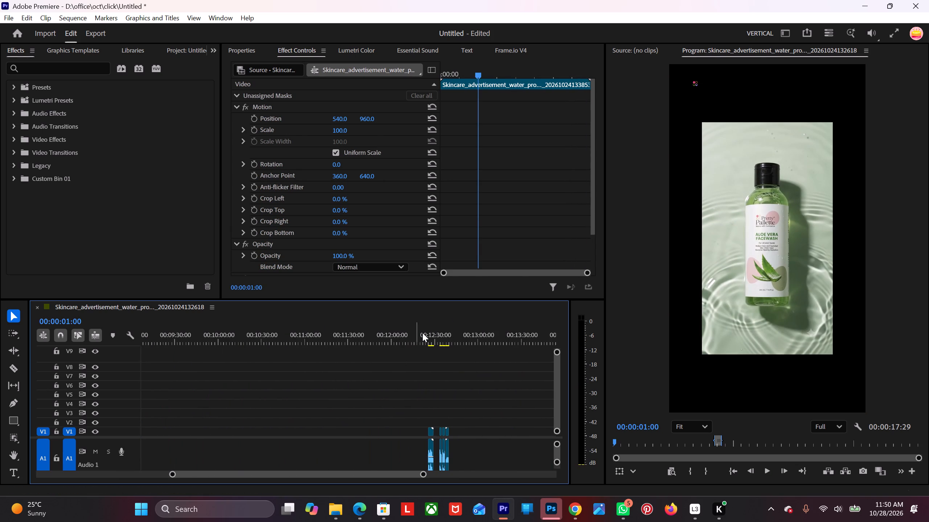
left_click_drag(422, 333, 425, 333)
left_click_drag(385, 337, 429, 346)
scroll(445, 374, "up", 13, "alt")
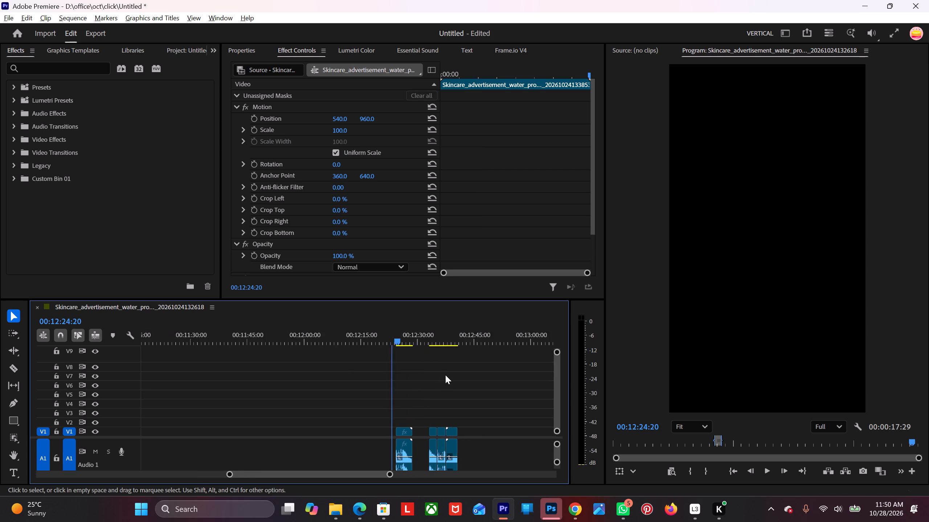
scroll(445, 375, "up", 1, "alt")
key("space")
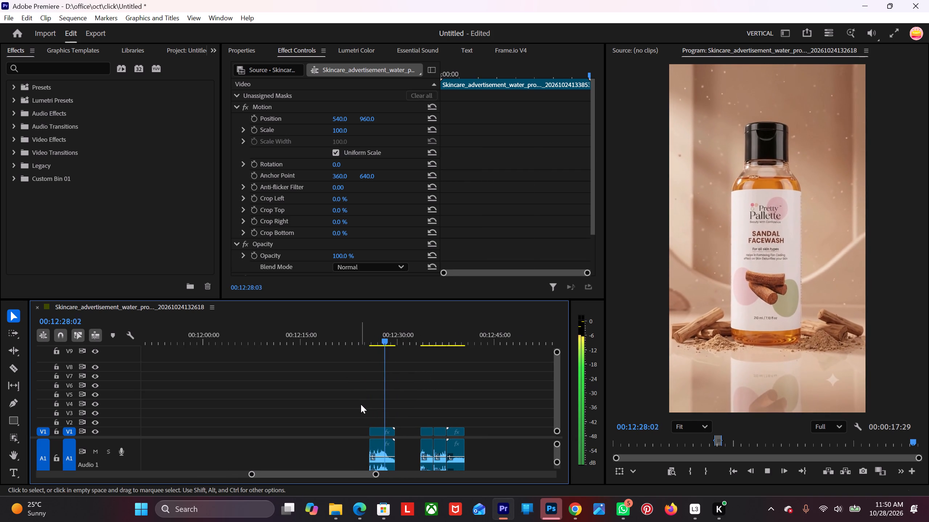
key("space")
key("space")
left_click_drag(382, 335, 369, 343)
key("space")
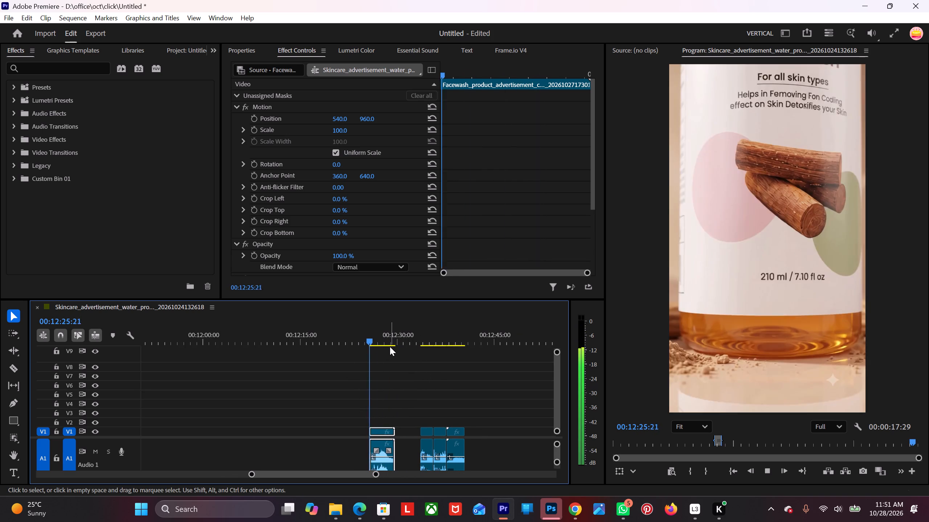
key("space")
left_click_drag(362, 332, 447, 348)
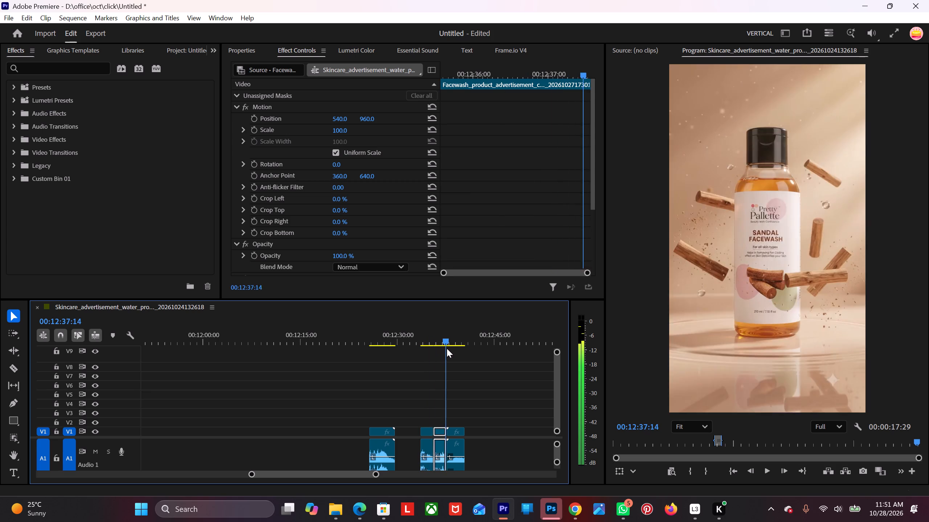
left_click_drag(447, 348, 380, 375)
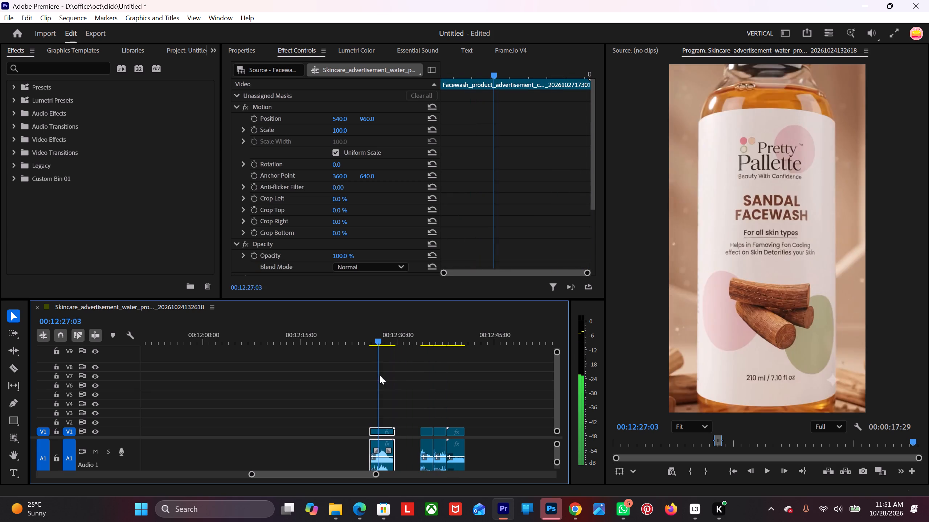
left_click_drag(380, 375, 370, 377)
key("space")
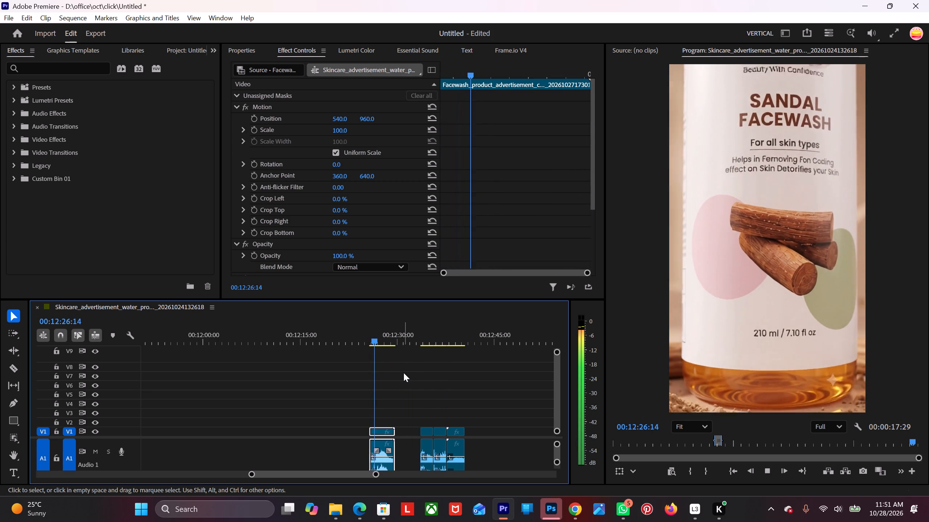
key("space")
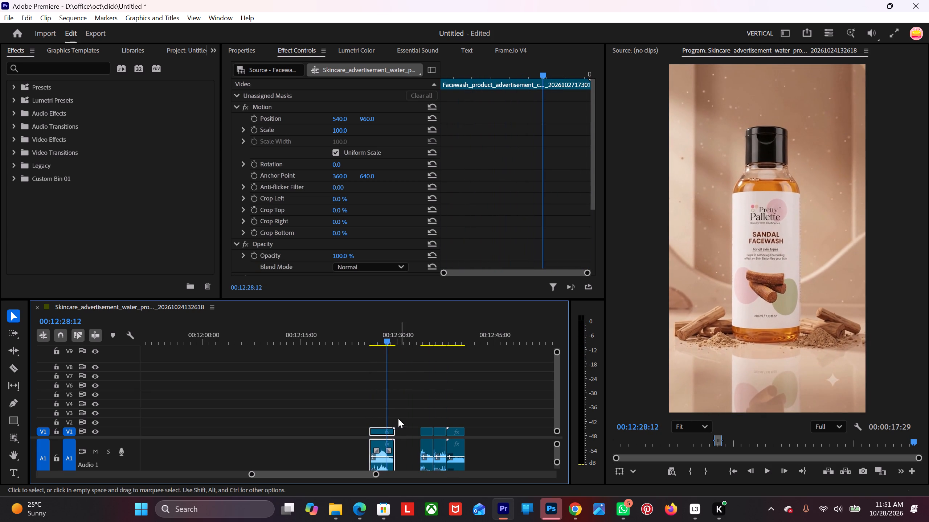
Move the separate close-up product clip directly after the flying-sandalwood clip, overwriting the last product clip.
left_click_drag(377, 442, 459, 445)
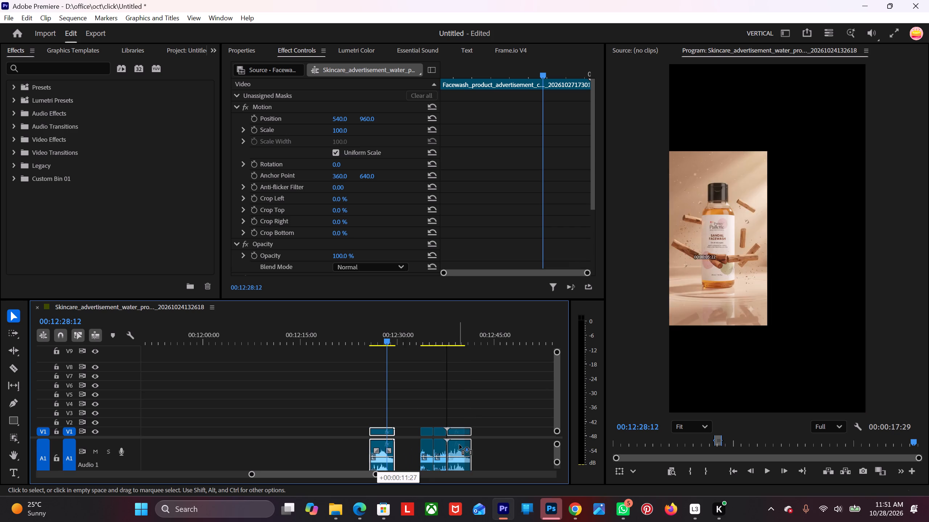
left_click_drag(459, 445, 457, 443)
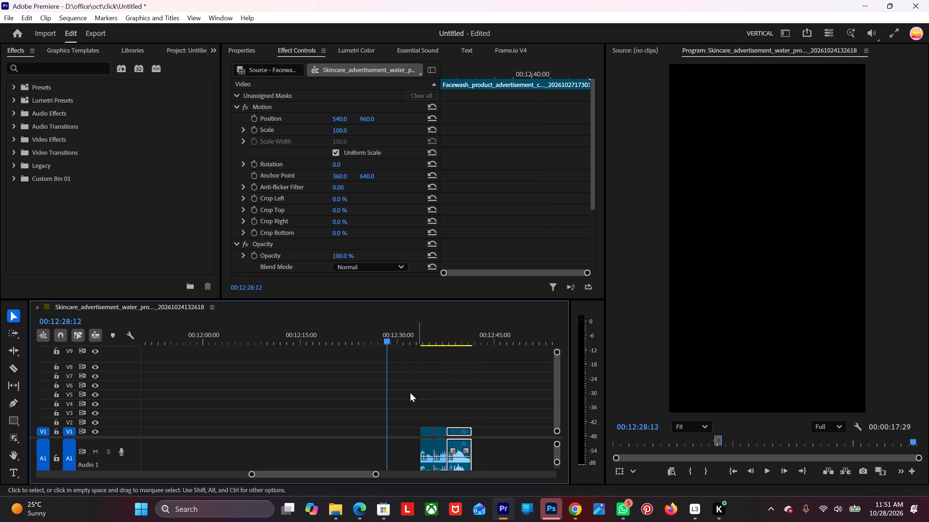
Scrub through the bottle, flying-sandalwood and close-up clips to review the order and transitions of the three-clip sequence.
key("space")
left_click_drag(392, 338, 419, 337)
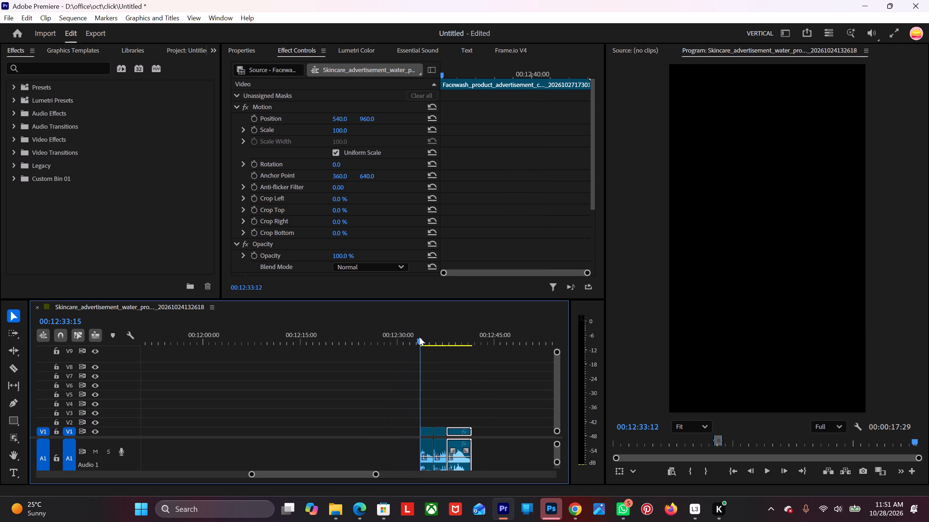
left_click_drag(419, 337, 466, 332)
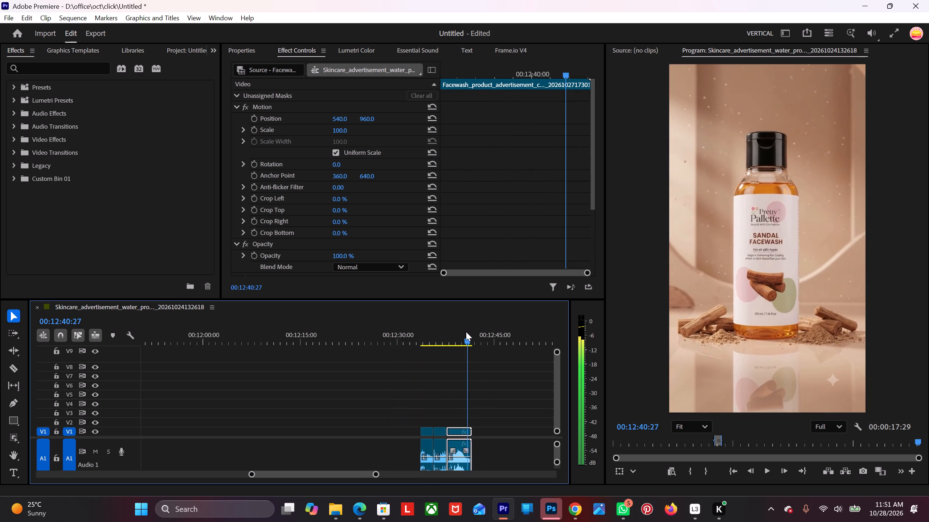
left_click_drag(466, 332, 448, 336)
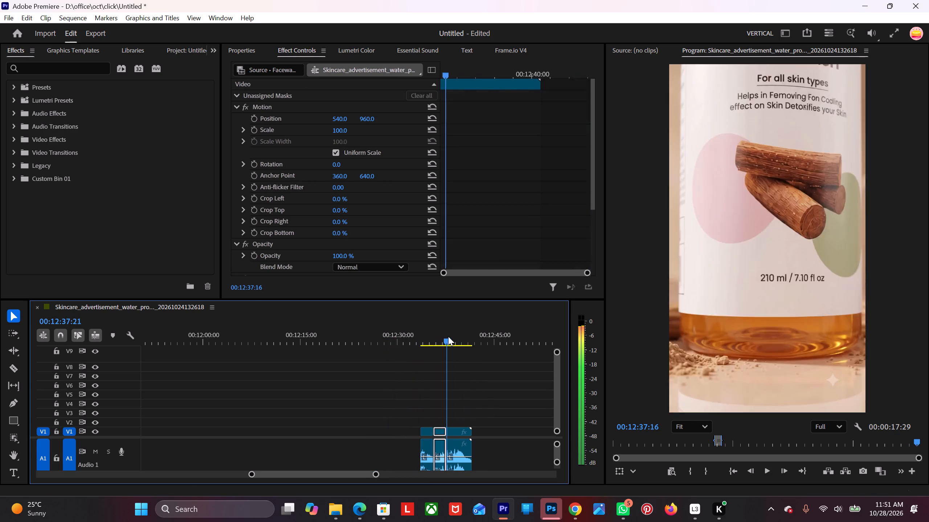
left_click_drag(448, 336, 462, 332)
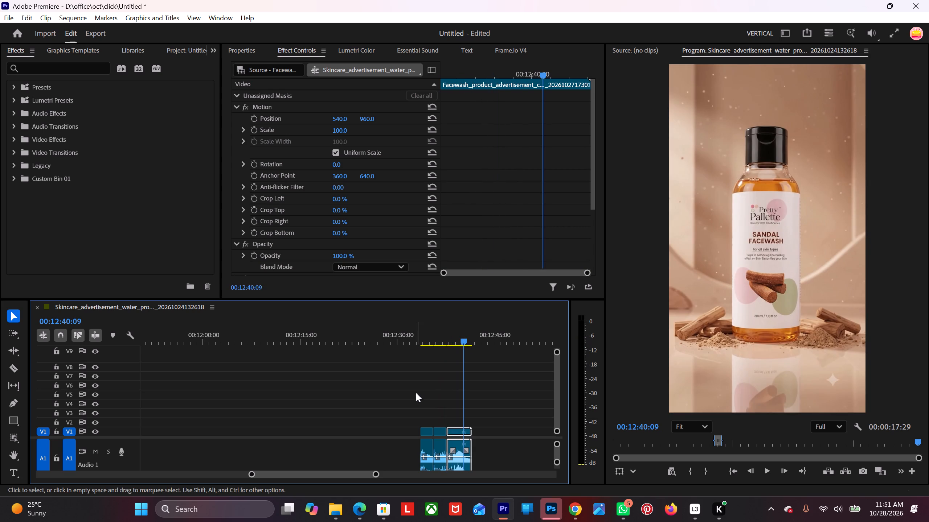
scroll(435, 394, "up", 9)
scroll(459, 411, "down", 3)
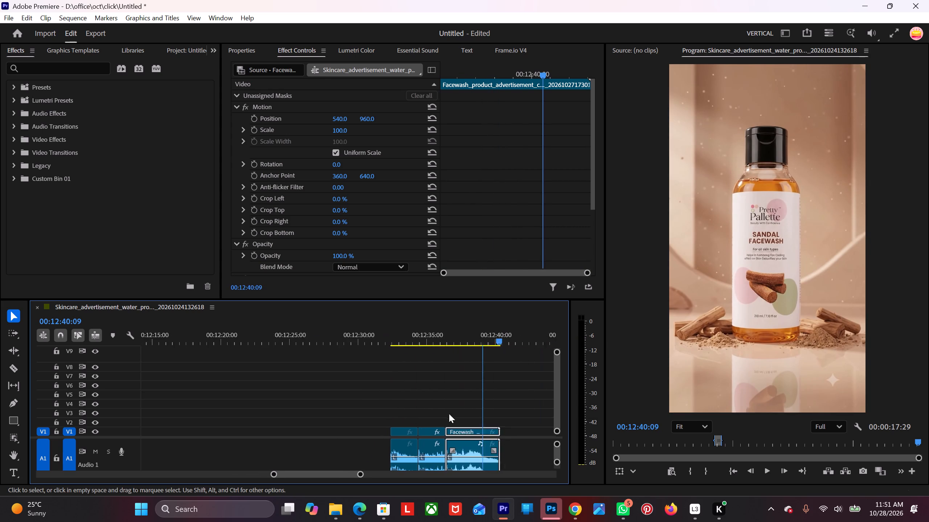
scroll(449, 414, "down", 6)
scroll(384, 394, "up", 7, "alt")
left_click_drag(476, 341, 302, 399)
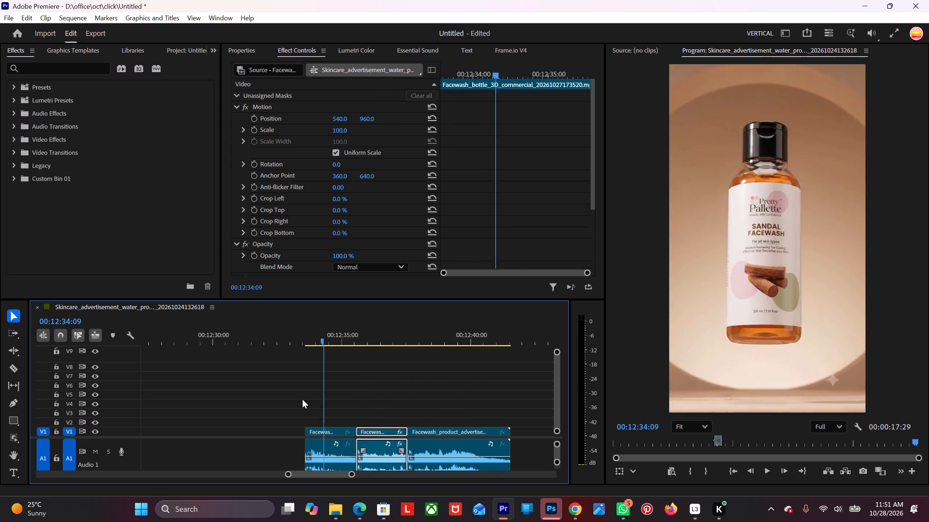
left_click_drag(302, 399, 381, 373)
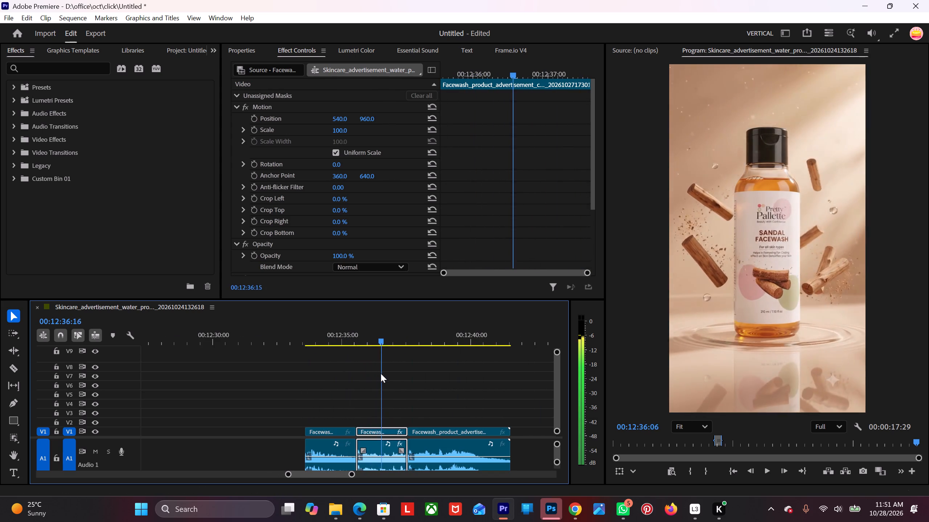
left_click_drag(381, 373, 447, 374)
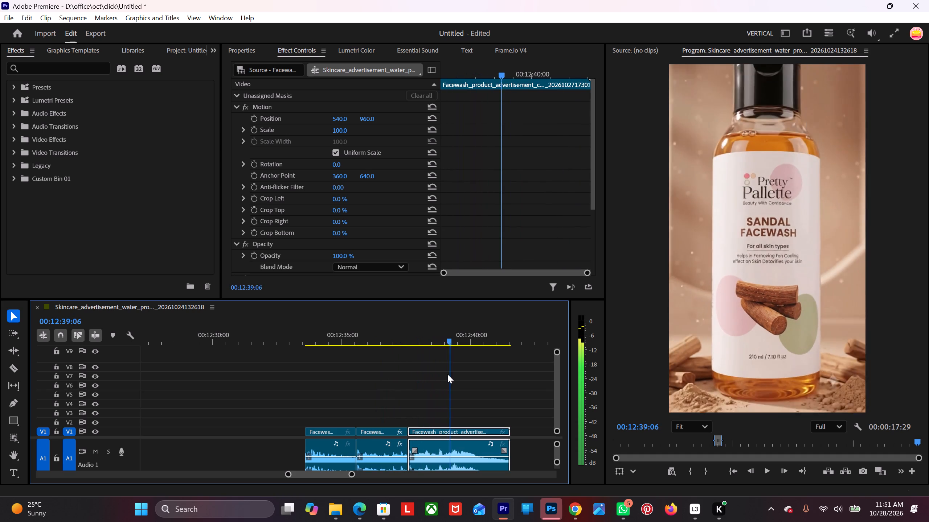
left_click_drag(447, 374, 509, 385)
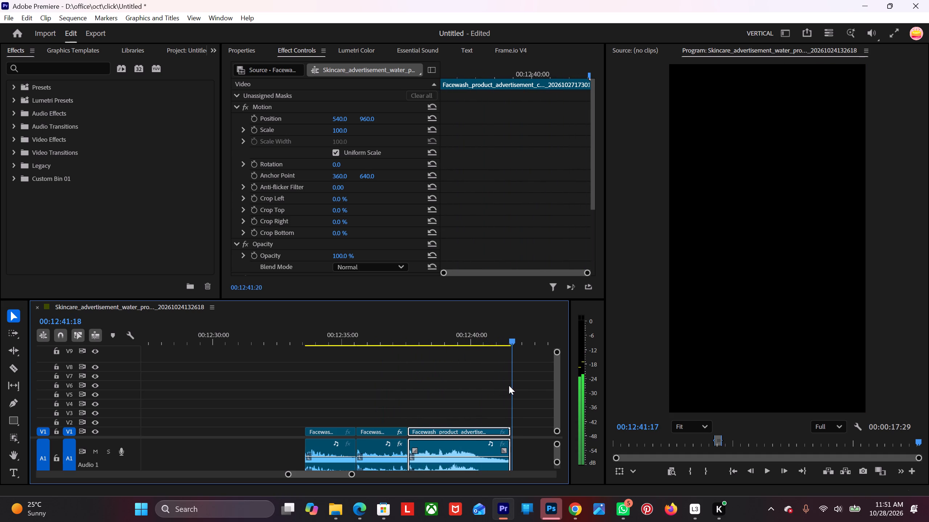
left_click_drag(509, 385, 366, 410)
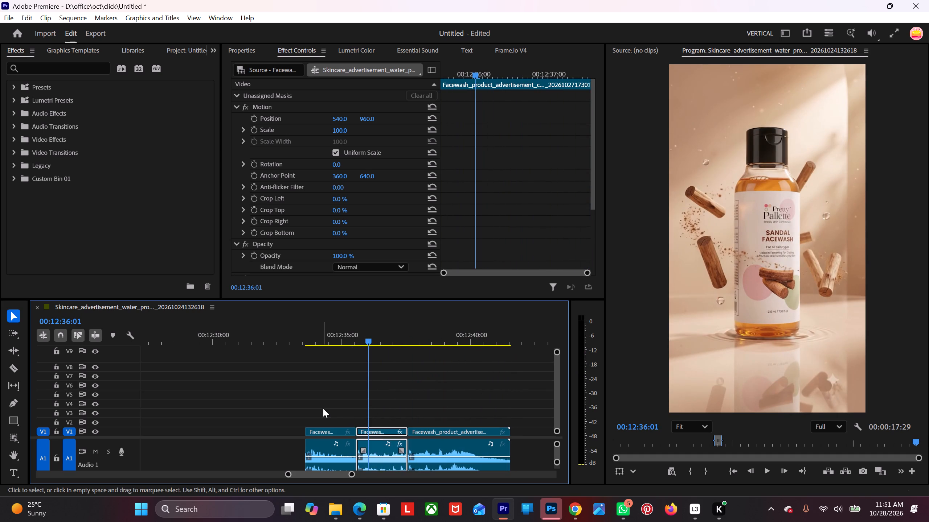
Unlink the audio from the three sandal facewash clips and delete their audio from track A1.
scroll(323, 408, "down", 8)
left_click_drag(247, 393, 401, 452)
left_click_drag(223, 392, 393, 448)
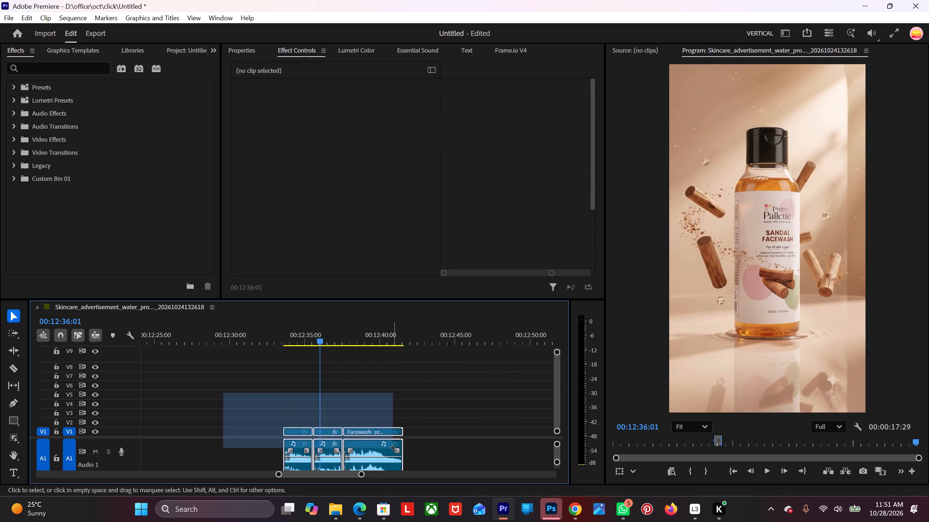
right_click(381, 449)
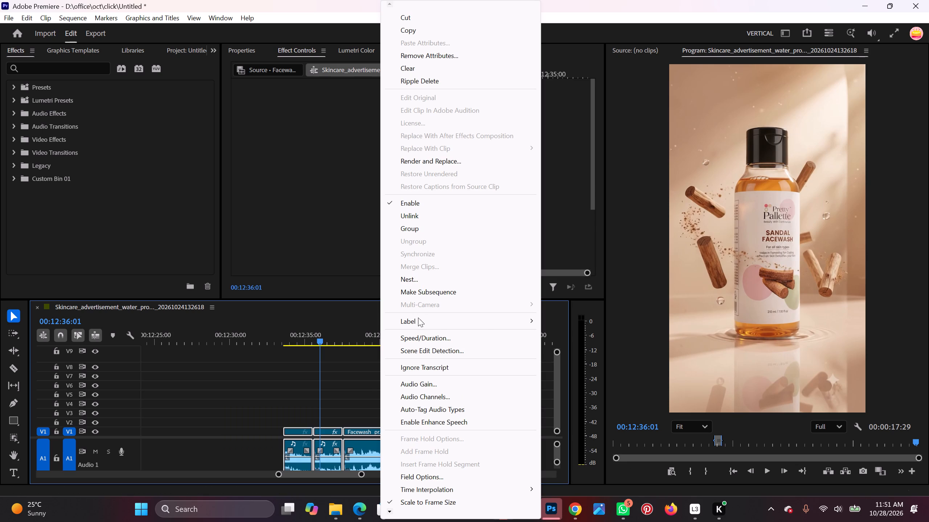
left_click(424, 216)
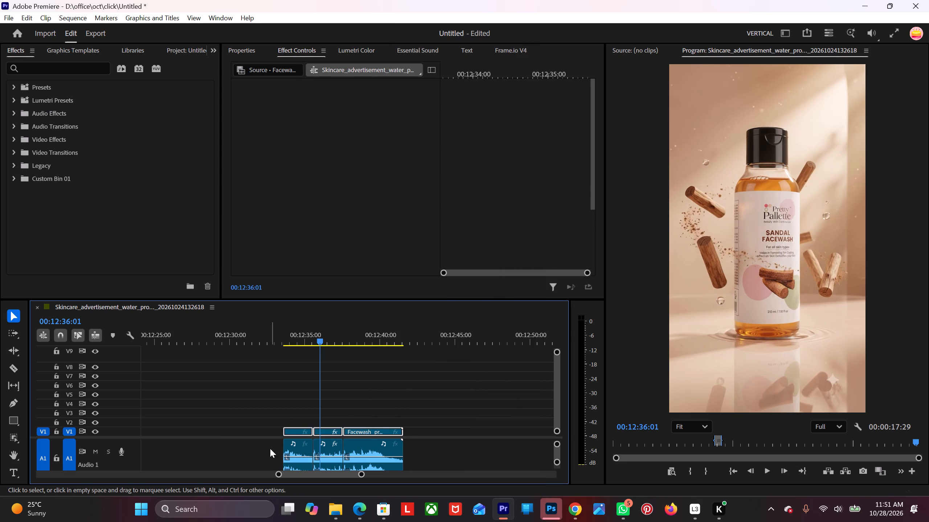
left_click_drag(270, 448, 402, 456)
key("Delete")
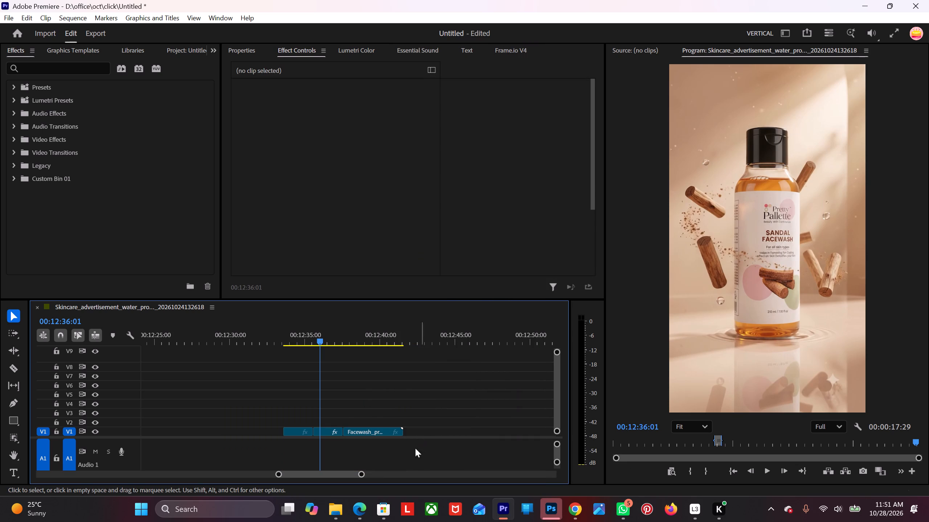
Switch to the Downloads folder in File Explorer.
left_click(340, 520)
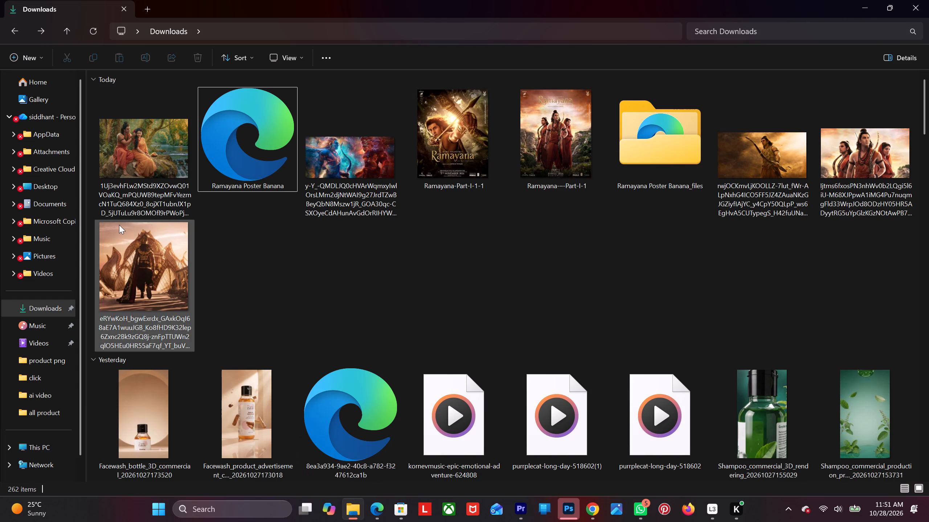
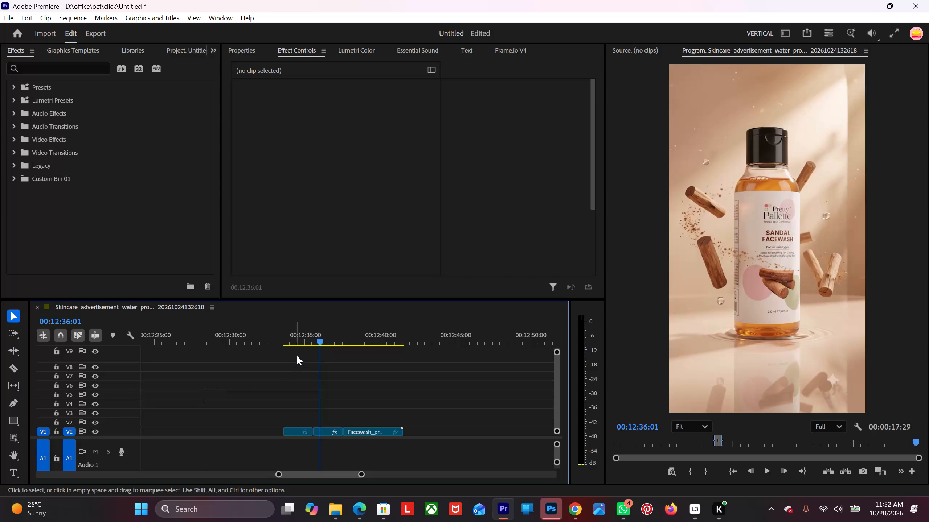
Play the three-clip facewash sequence from its start and scrub around the cut between the first two clips to review the transitions.
left_click_drag(314, 337, 282, 354)
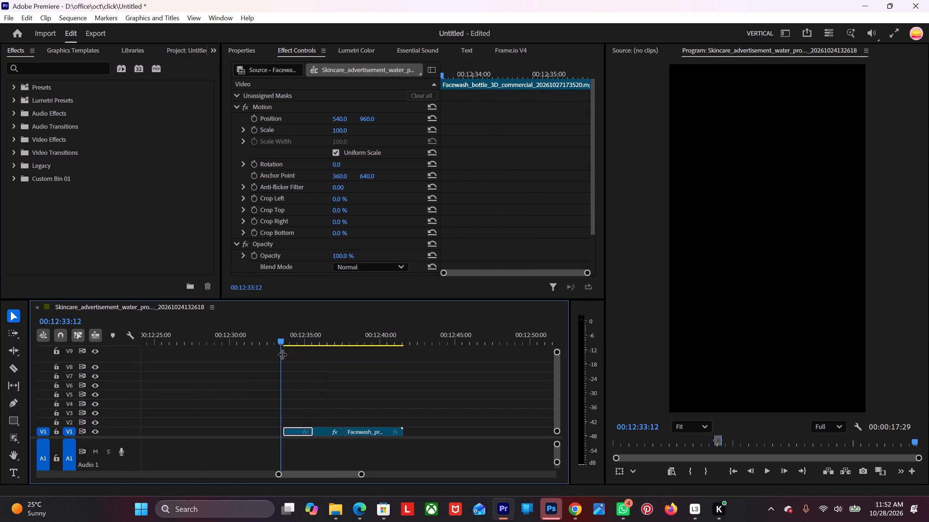
key("space")
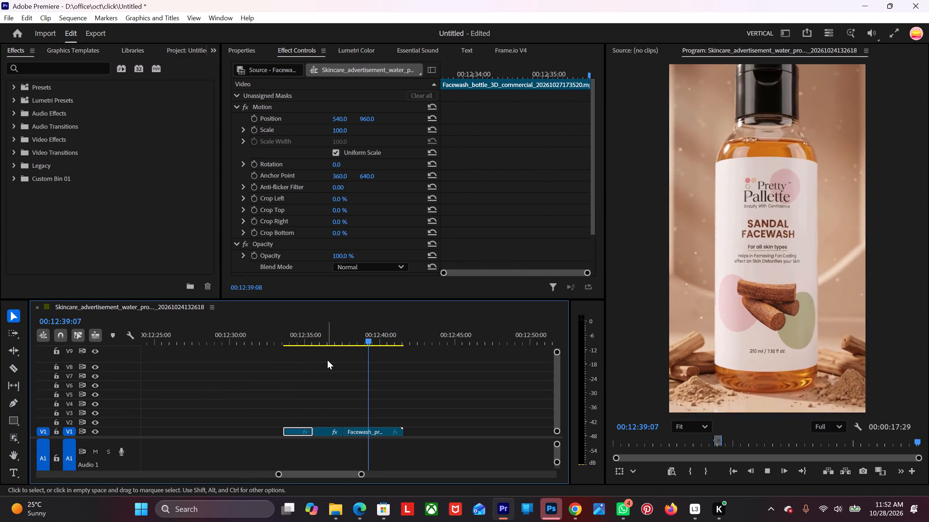
key("space")
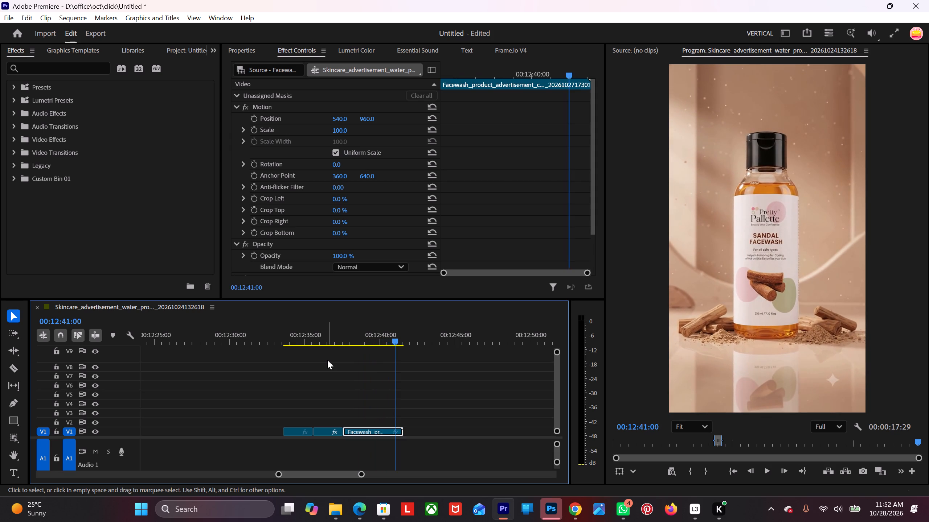
key("space")
key("space")
scroll(364, 399, "down", 2, "alt")
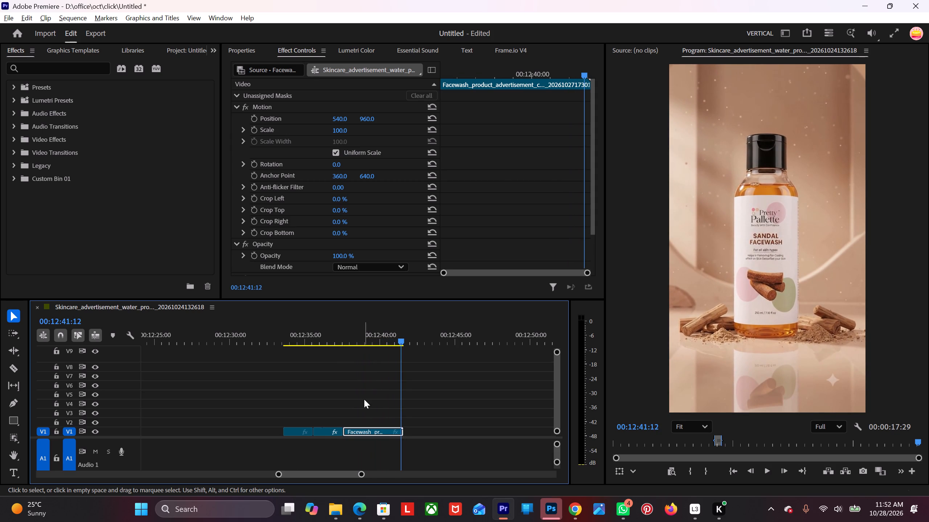
scroll(364, 399, "down", 2, "alt")
left_click_drag(388, 334, 328, 357)
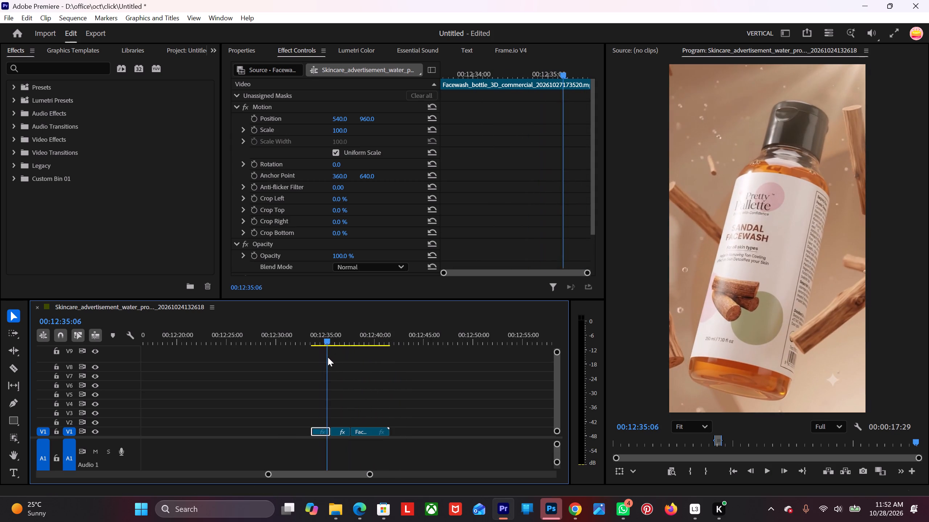
left_click_drag(328, 357, 335, 352)
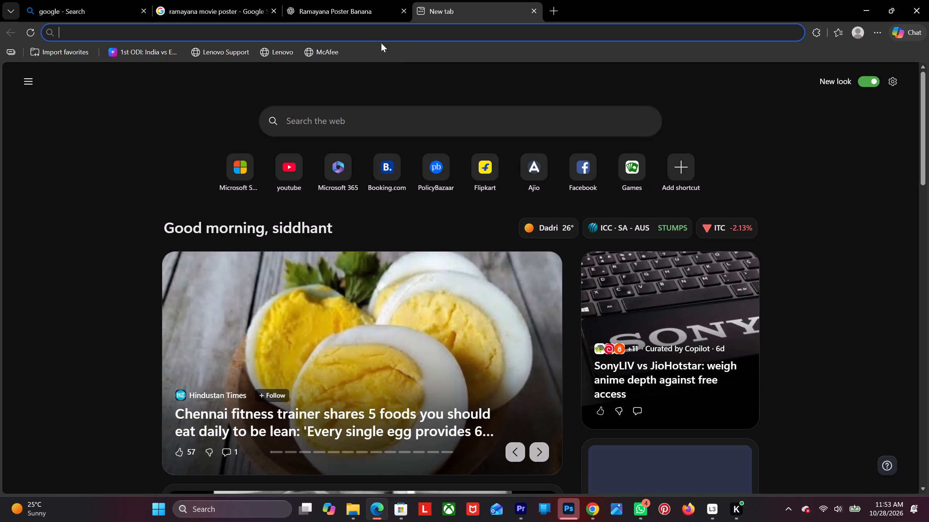
left_click(380, 33)
type("youtube")
key("space")
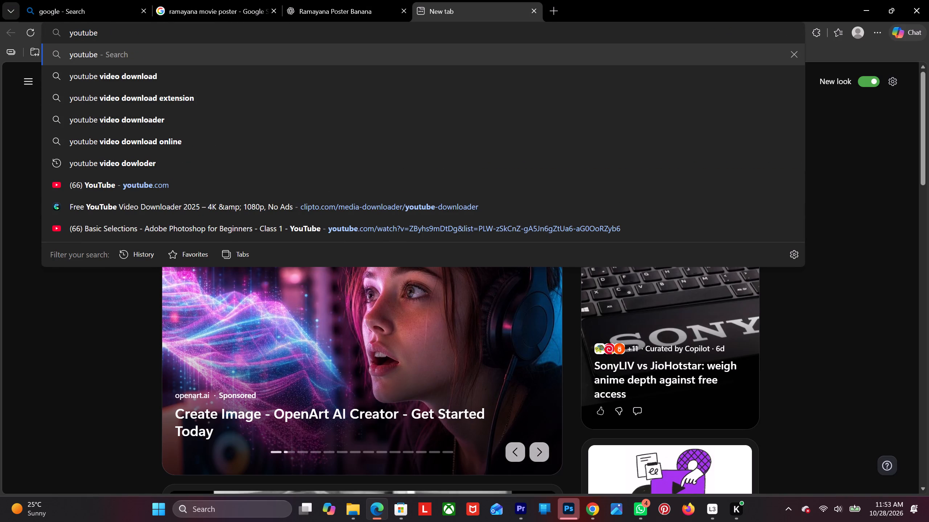
key("Return")
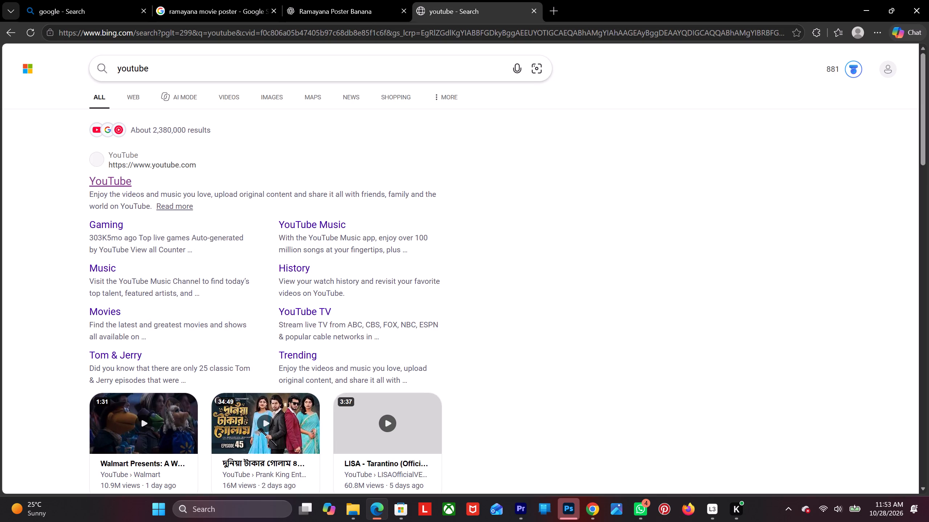
right_click(112, 184)
left_click(112, 184)
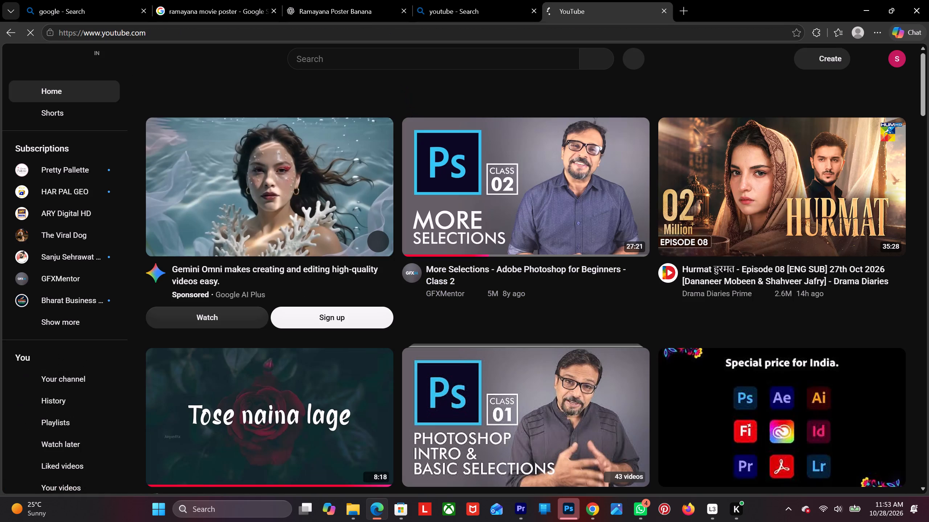
Search YouTube for "best transition in premier".
left_click(367, 57)
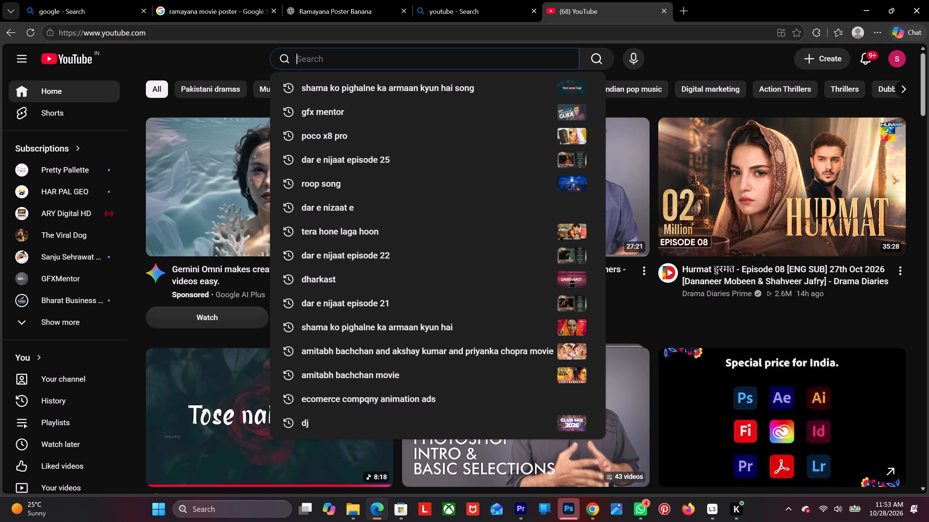
type("best transition in")
key("space")
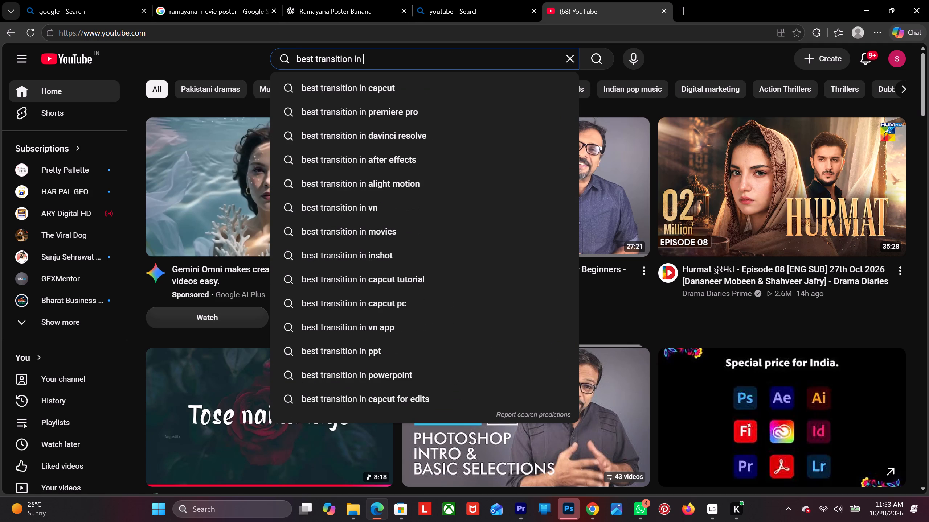
type("premi")
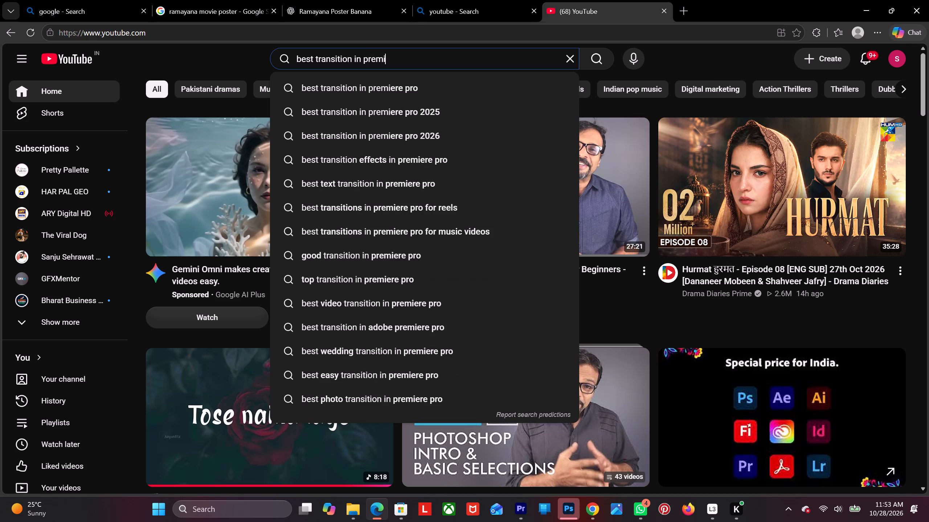
type("er")
key("space")
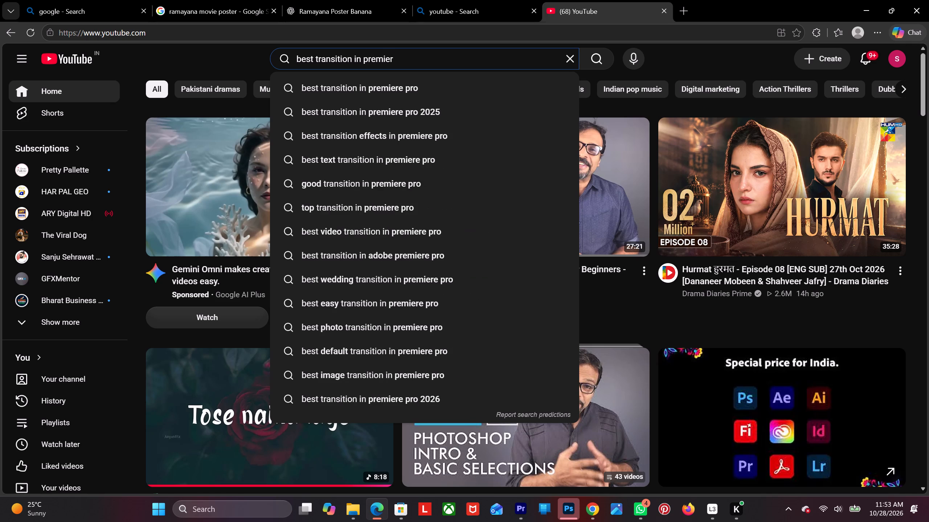
key("Return")
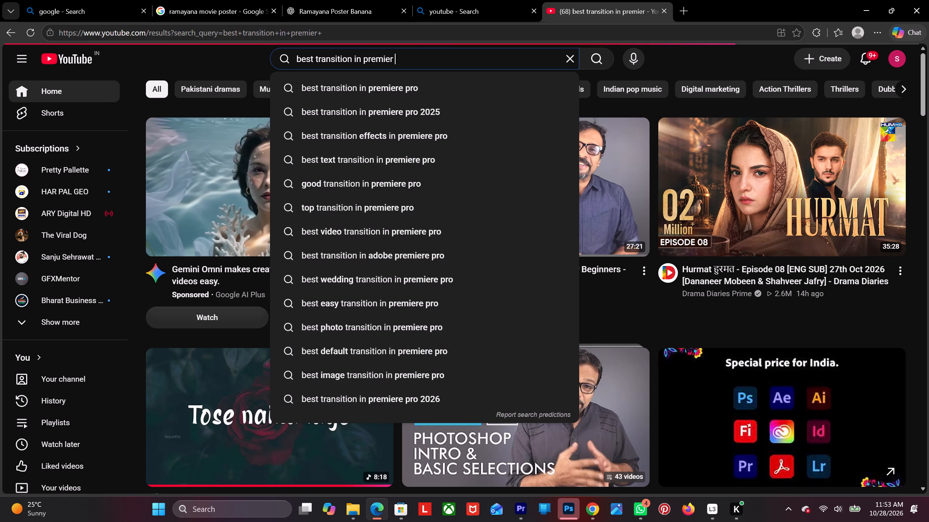
Watch the Short "Free Transitions and Effects in Premiere Pro 2026" from the search results, pause it and return to the results.
scroll(435, 211, "down", 2)
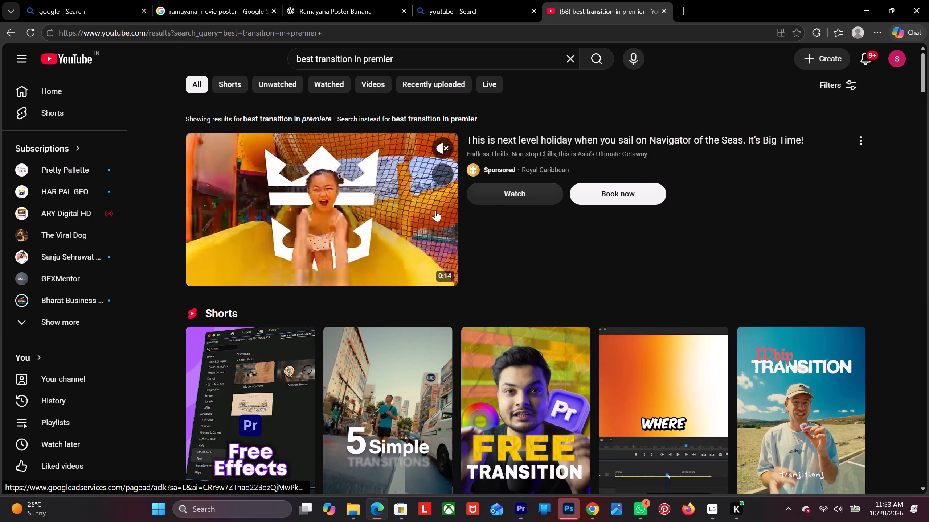
scroll(435, 211, "down", 1)
scroll(265, 246, "down", 3)
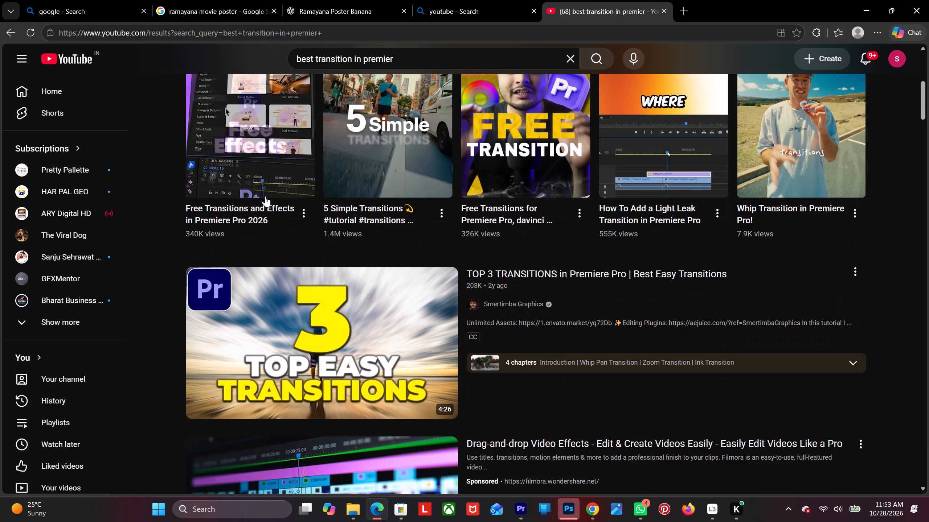
scroll(267, 144, "up", 2)
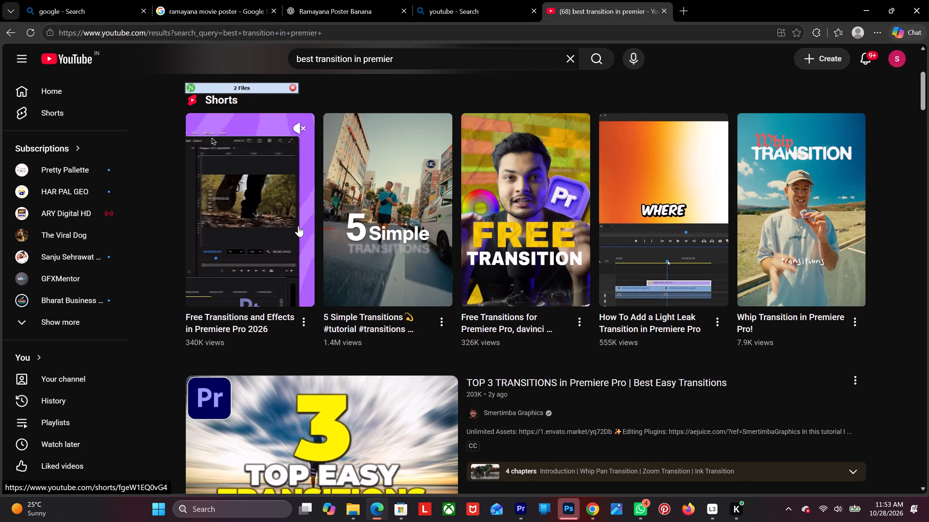
left_click(298, 226)
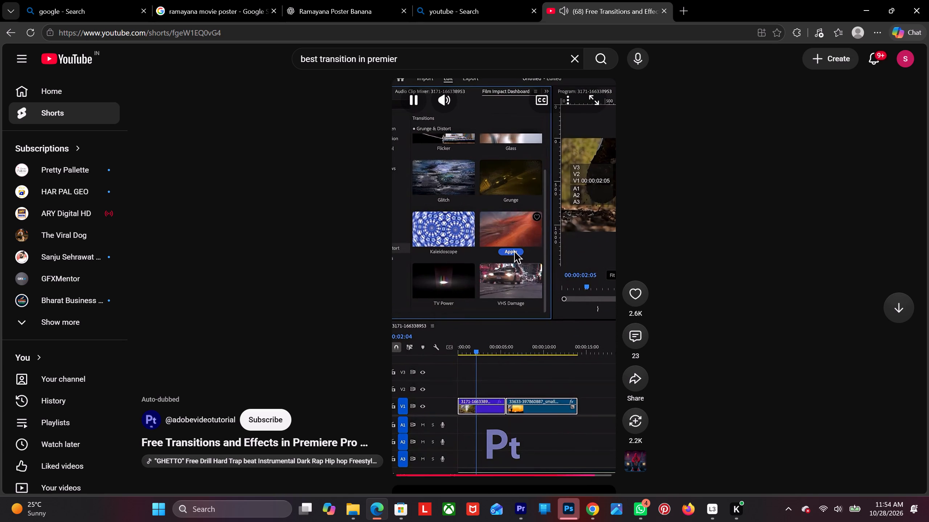
left_click(430, 233)
left_click(5, 28)
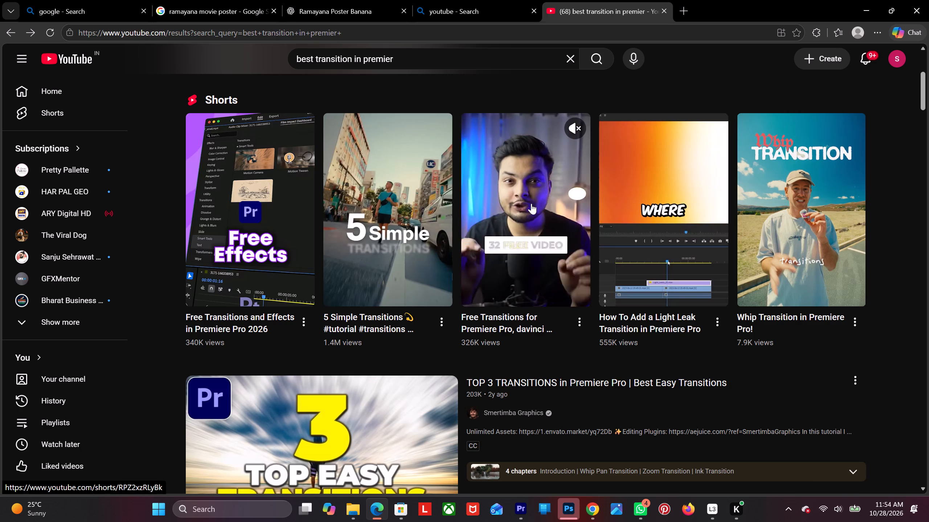
Browse the YouTube results and video previews for Premiere Pro transition tutorials and ideas that suit the product clips.
scroll(482, 230, "down", 6)
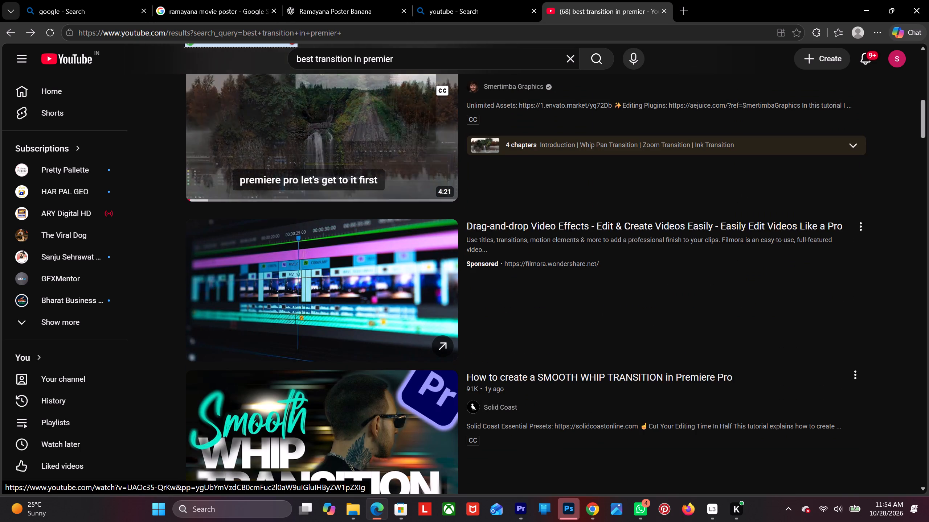
scroll(303, 142, "up", 1)
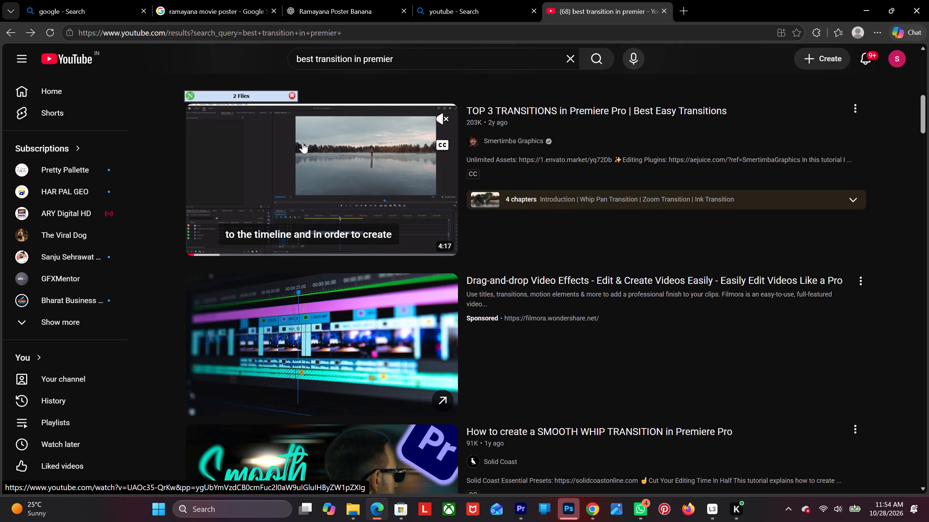
scroll(303, 142, "down", 3)
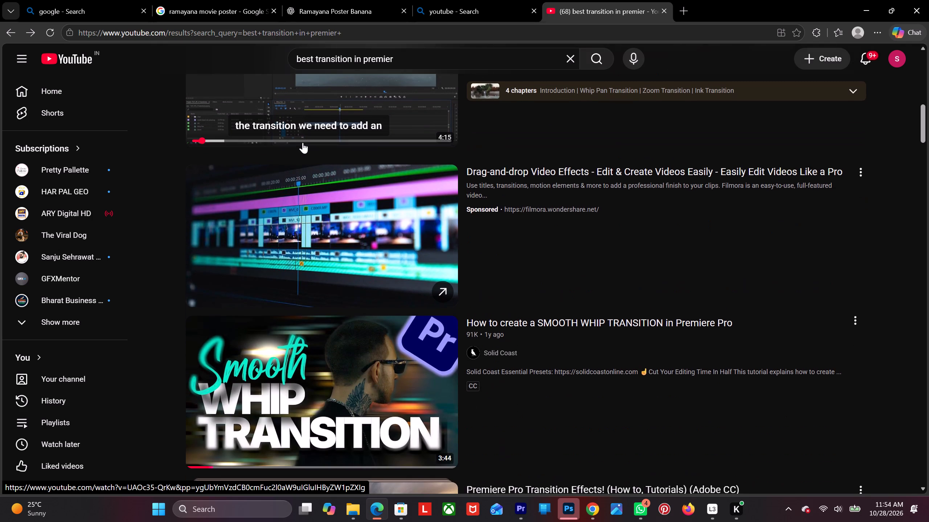
scroll(303, 142, "down", 6)
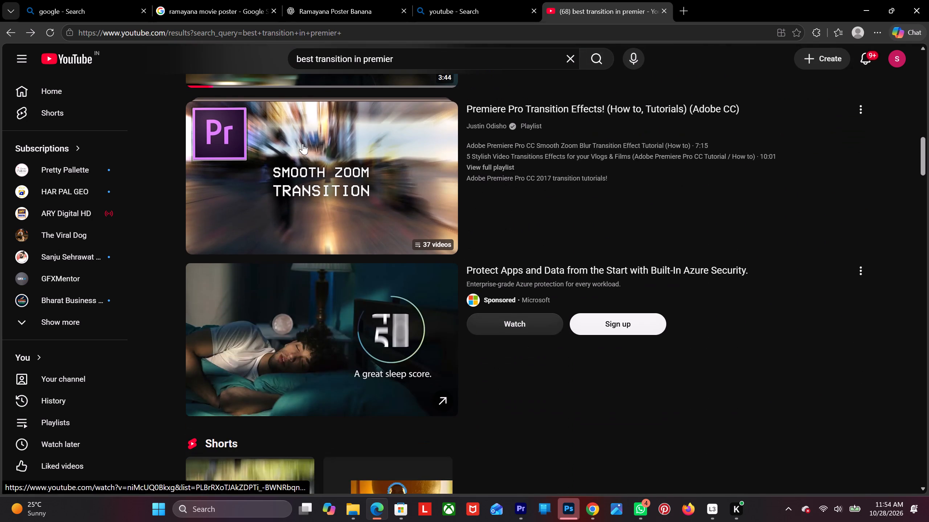
scroll(306, 128, "down", 6)
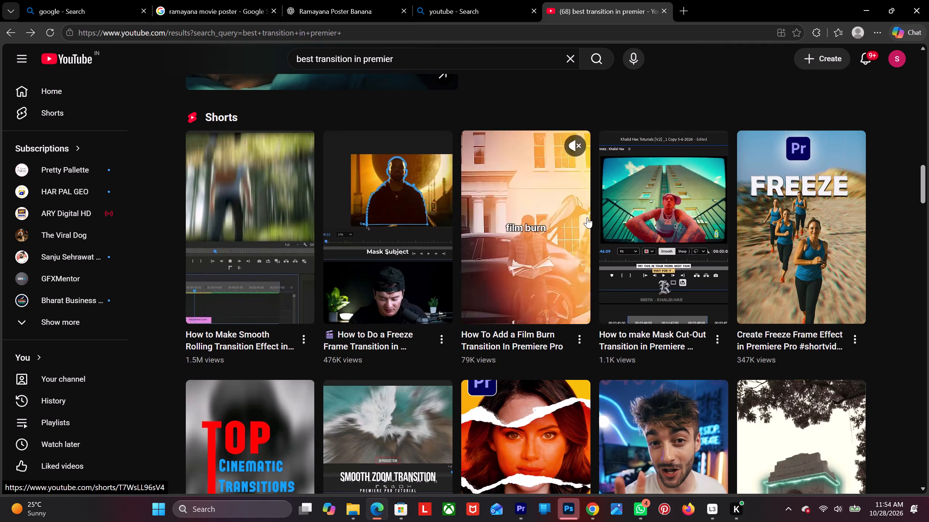
scroll(264, 243, "down", 4)
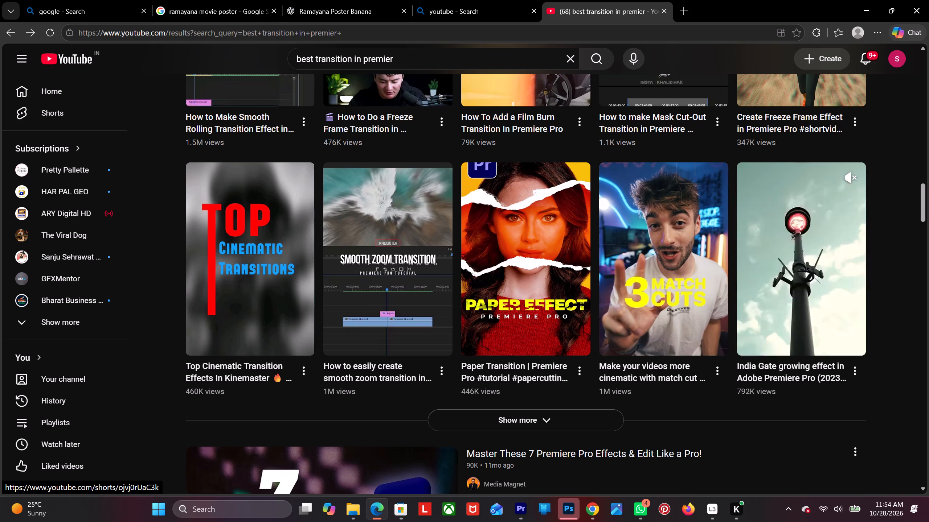
scroll(824, 302, "down", 3)
scroll(474, 241, "down", 1)
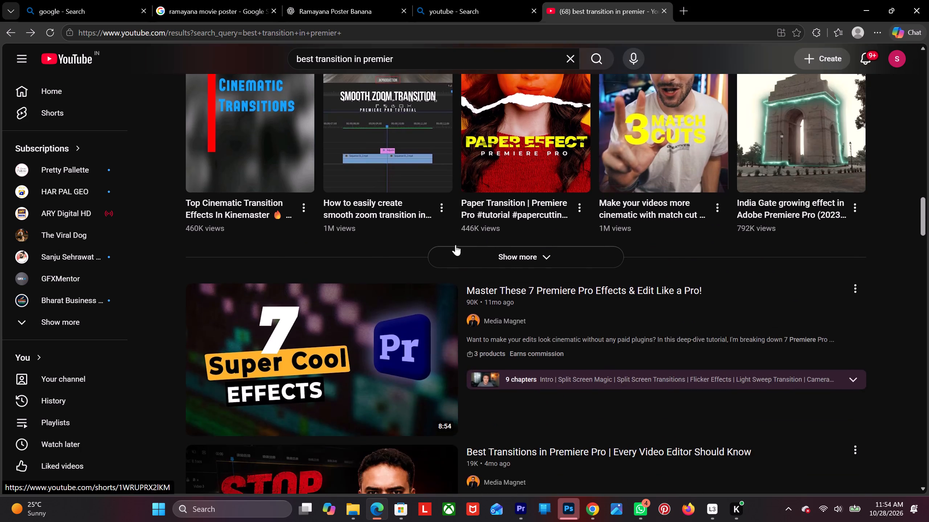
scroll(455, 245, "down", 1)
scroll(294, 204, "down", 3)
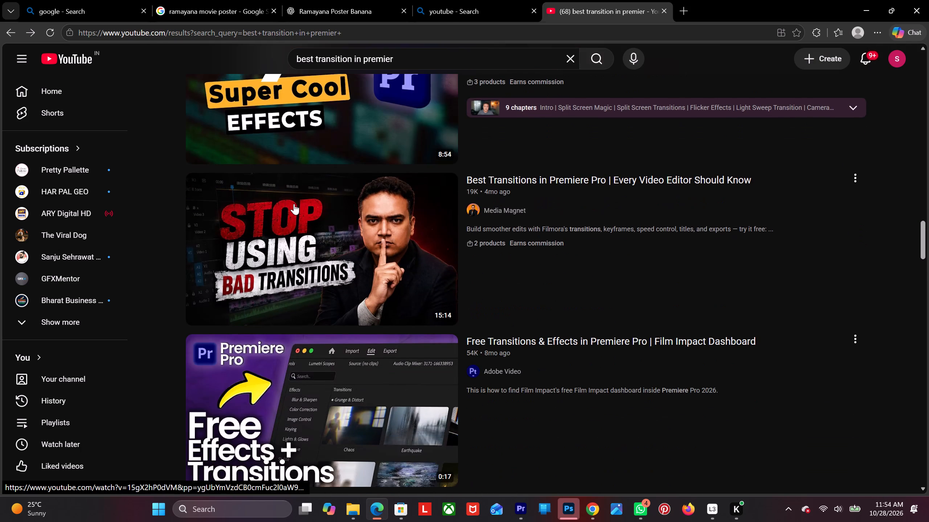
scroll(294, 204, "down", 2)
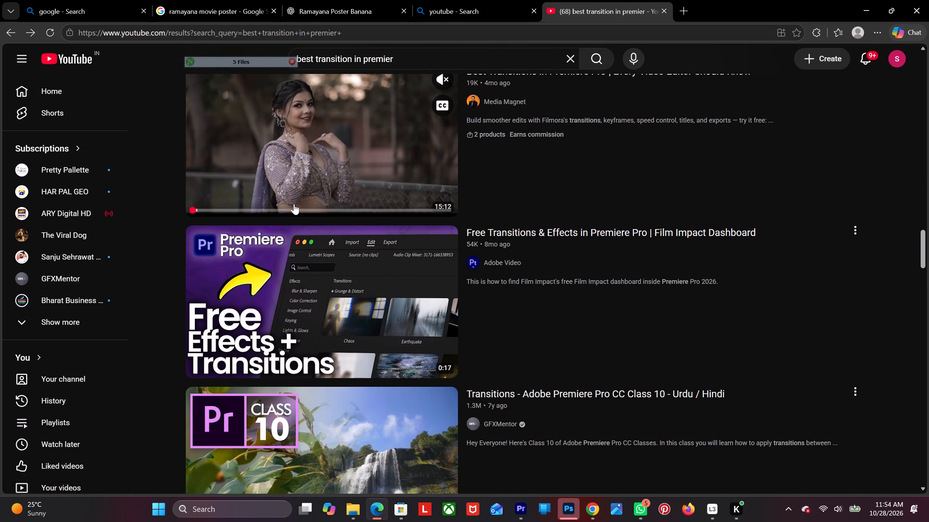
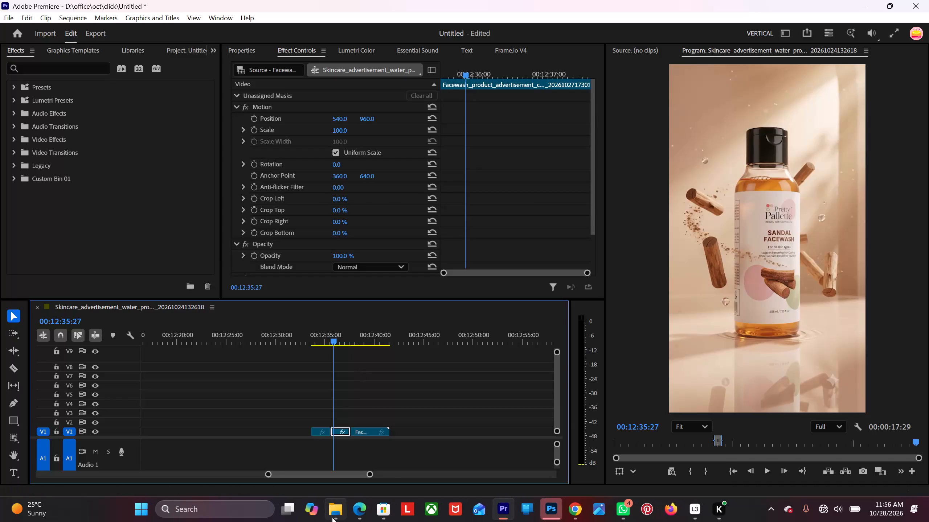
Switch to File Explorer's Downloads folder and preview the Facewash_bottle_3D_commercial and Facewash_product_advertisement videos.
left_click(331, 516)
scroll(143, 233, "up", 7)
scroll(150, 238, "down", 4)
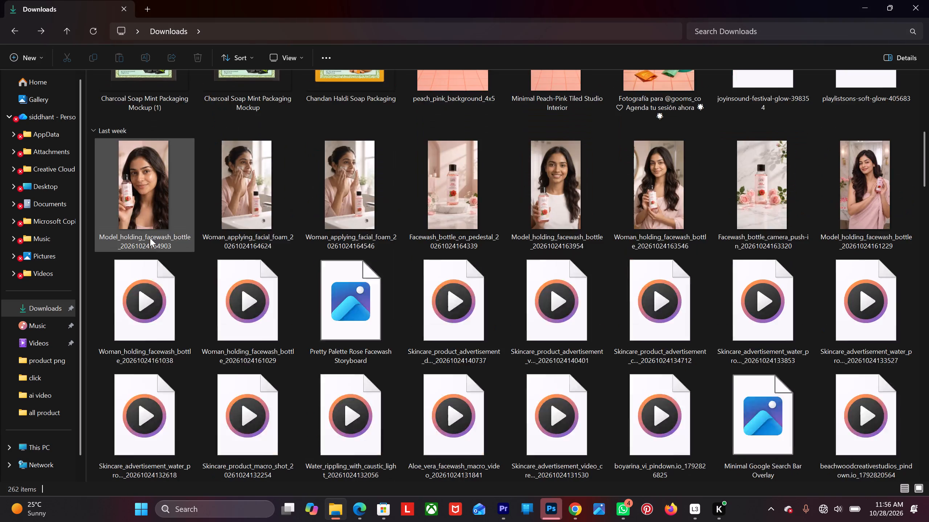
scroll(150, 238, "up", 10)
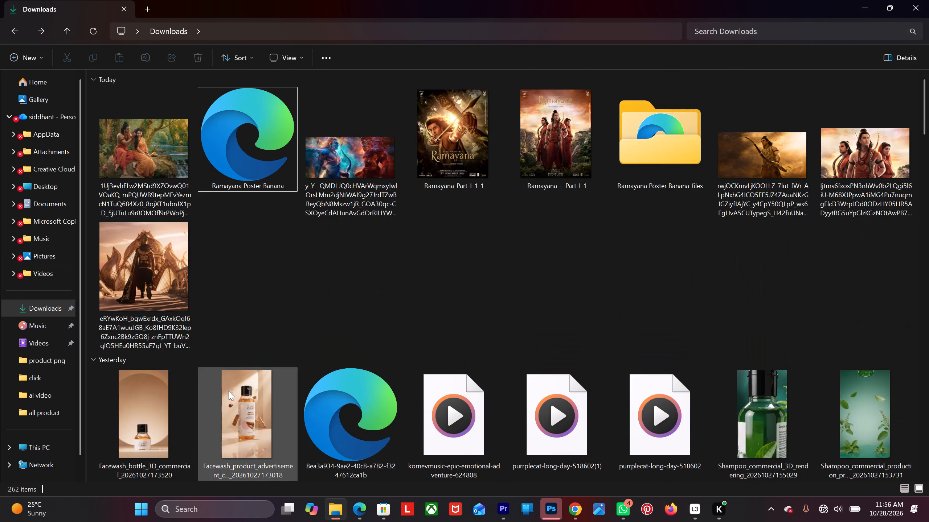
scroll(212, 385, "down", 1)
double_click(155, 203)
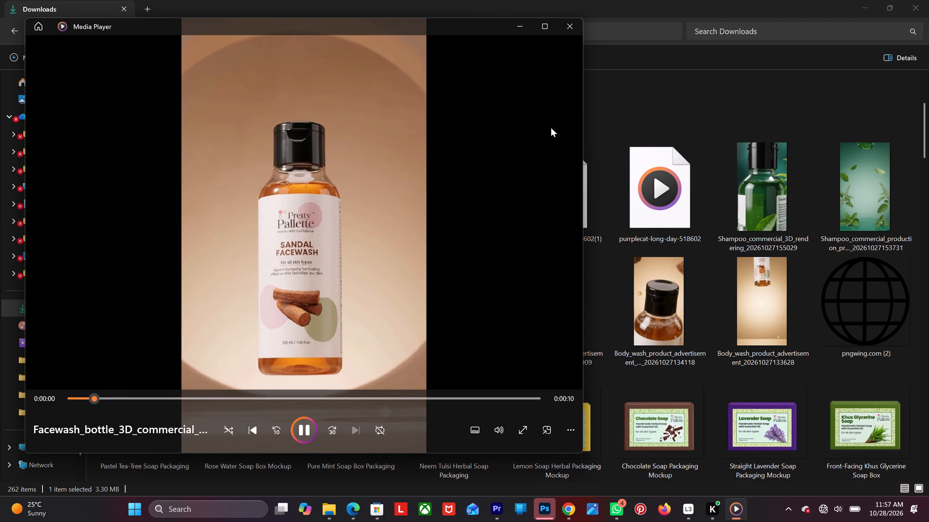
left_click(564, 29)
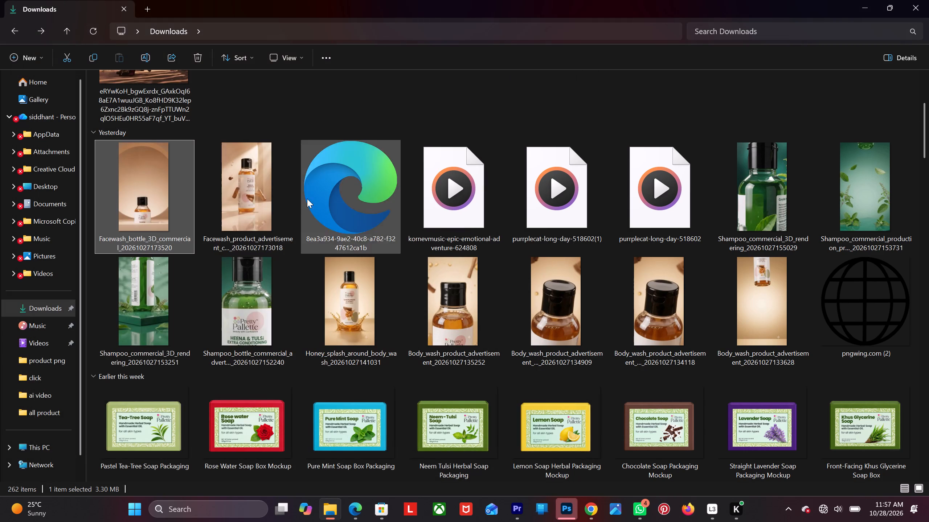
double_click(288, 200)
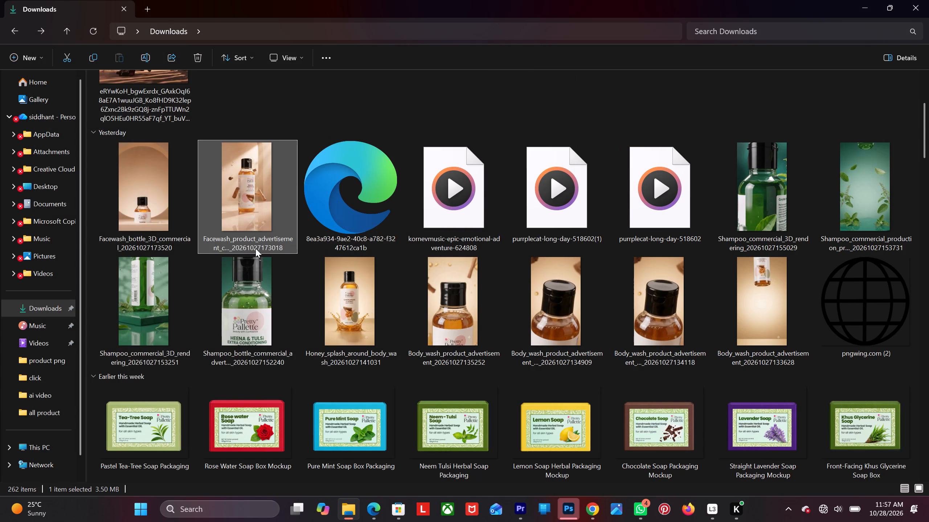
double_click(176, 208)
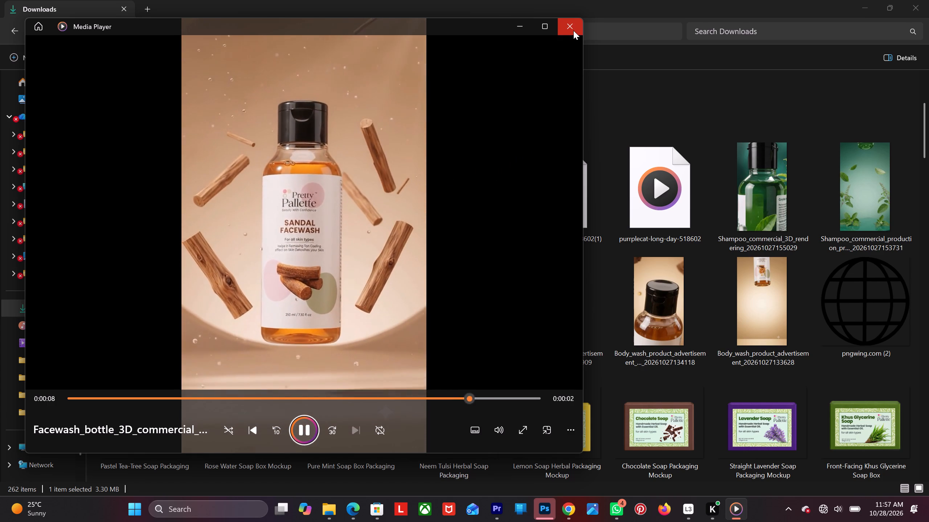
left_click(573, 30)
Add the Facewash_product_advertisement video from Downloads to the Premiere timeline on V1, after the existing clips, at 00:12:45:00.
left_click(257, 186)
left_click_drag(236, 183, 472, 452)
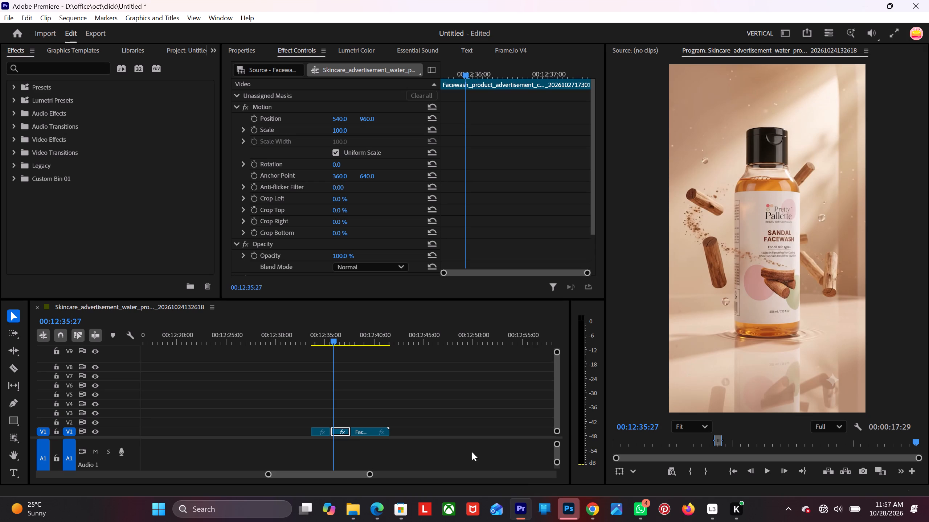
left_click_drag(472, 452, 424, 429)
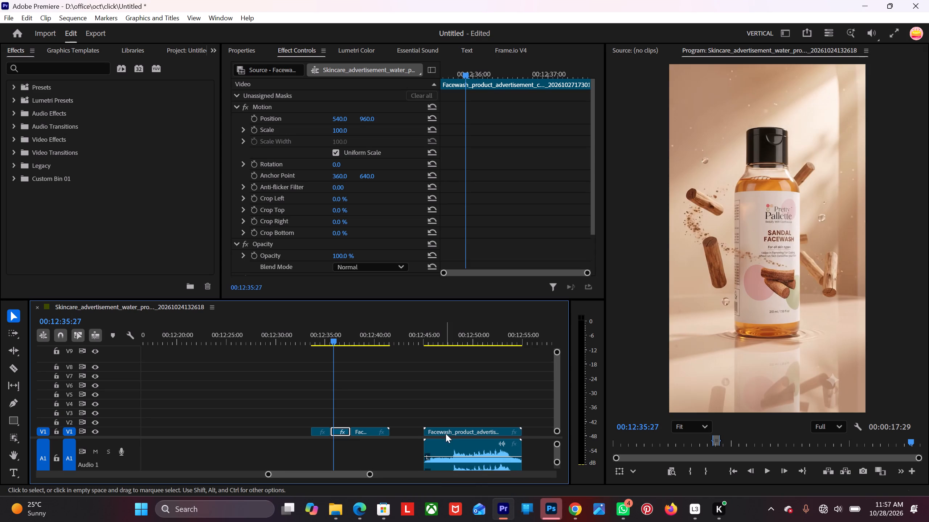
Unlink the newly added clip's audio from its video and move the audio on A1 to start beneath the first video clip.
left_click(446, 434)
right_click(446, 434)
right_click(464, 449)
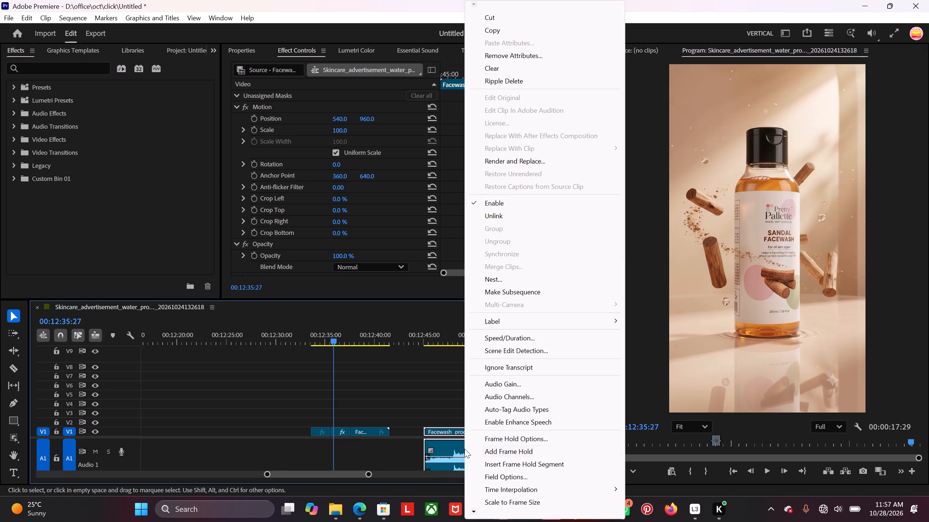
left_click(539, 214)
left_click_drag(435, 454, 335, 460)
left_click_drag(460, 449, 388, 453)
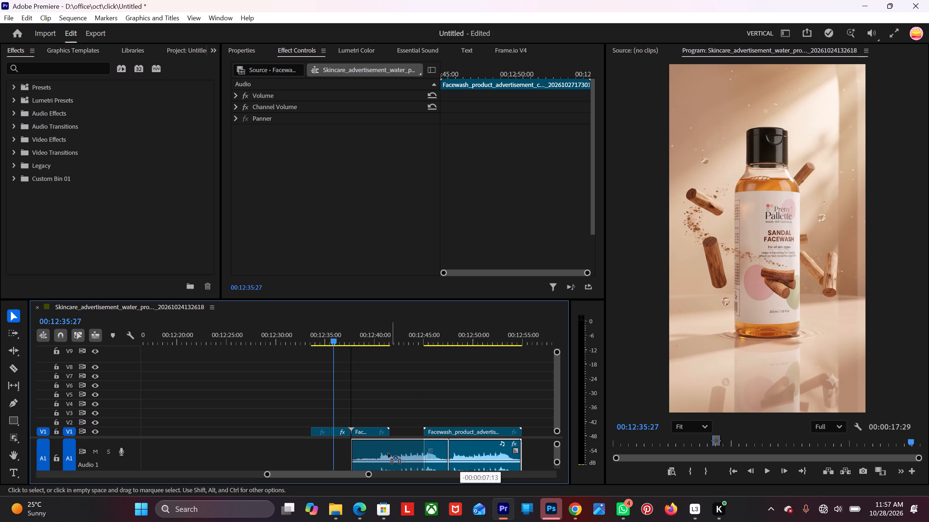
left_click_drag(388, 453, 348, 449)
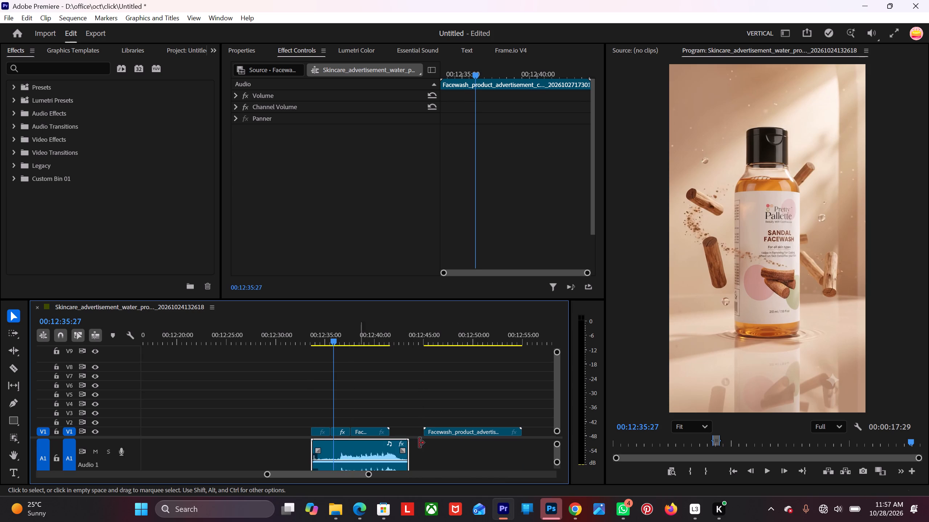
Delete the leftover unlinked video clip at 00:12:45:00 on V1.
left_click(478, 427)
key("Delete")
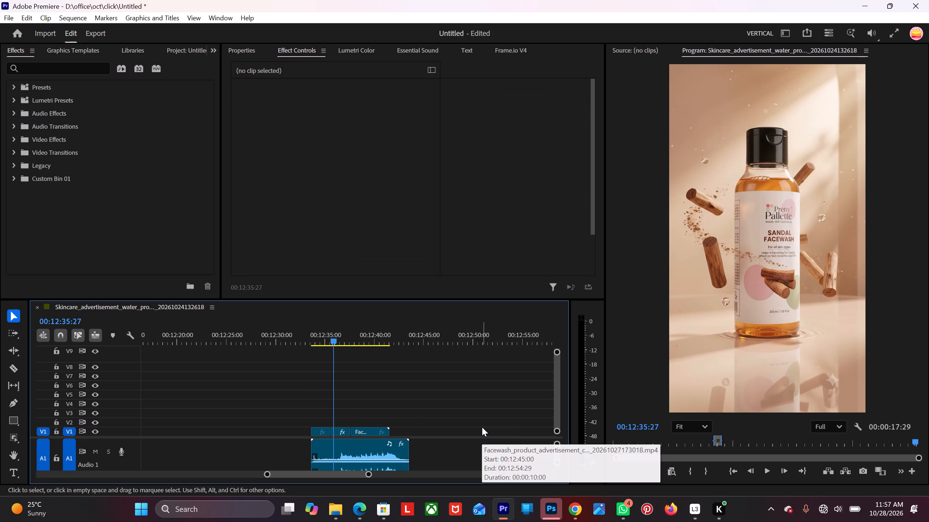
Play the sequence from the first clip to check the cuts against the audio, and return the playhead to the first clip.
scroll(366, 373, "down", 5, "alt")
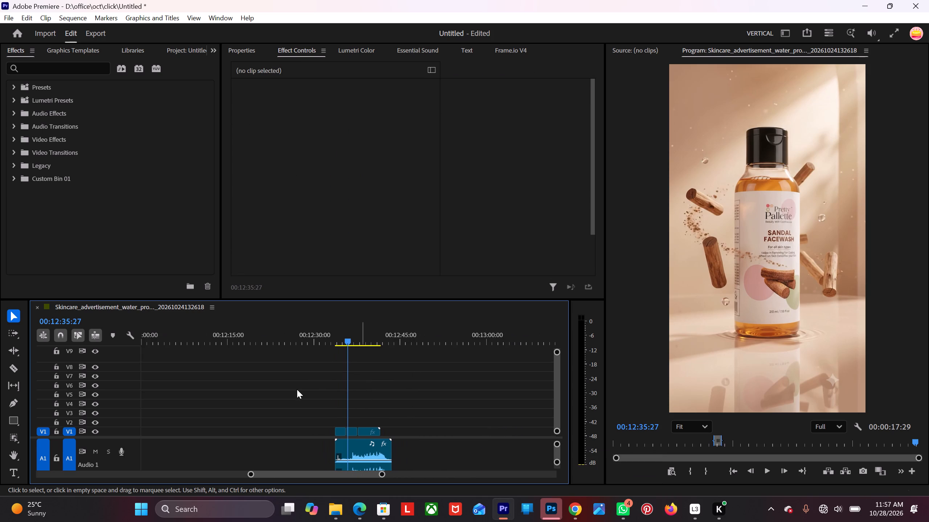
scroll(299, 388, "up", 4, "alt")
left_click_drag(376, 347, 364, 351)
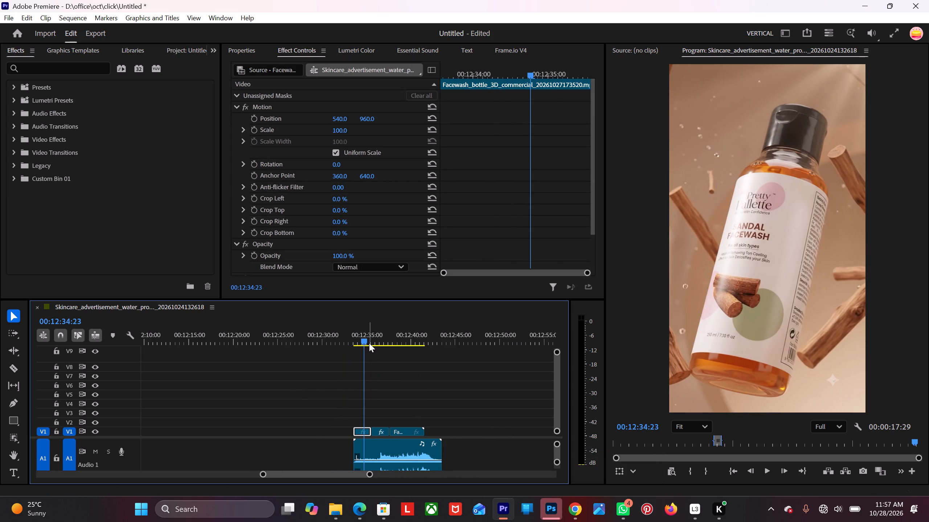
left_click_drag(364, 337, 354, 346)
key("space")
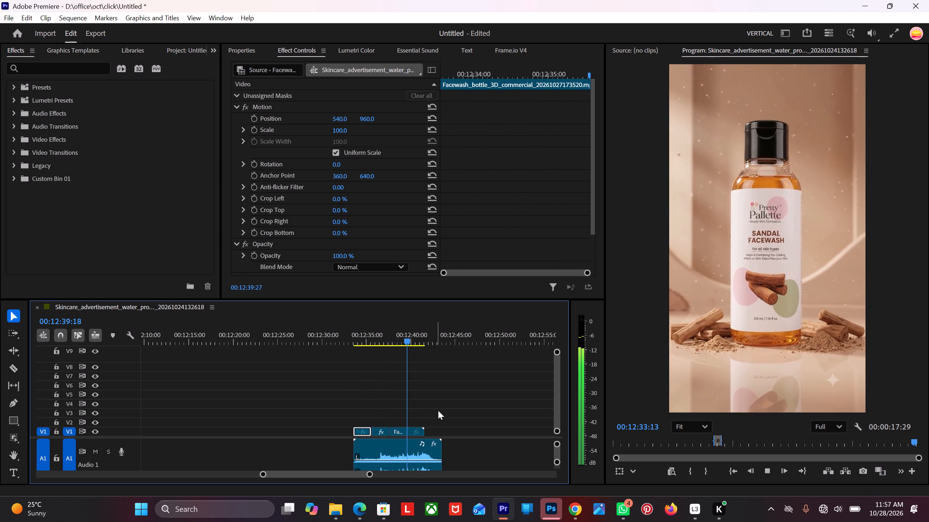
key("space")
scroll(372, 423, "up", 13, "alt")
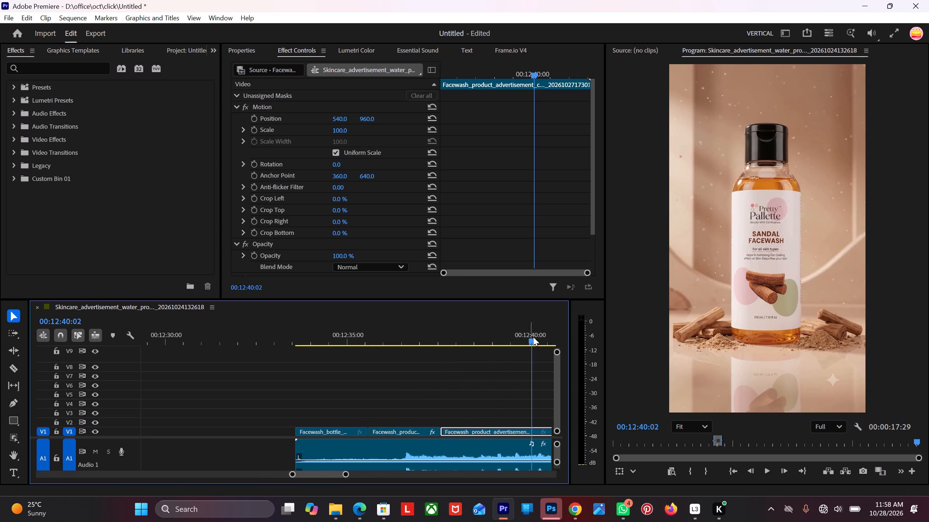
left_click_drag(533, 331, 309, 437)
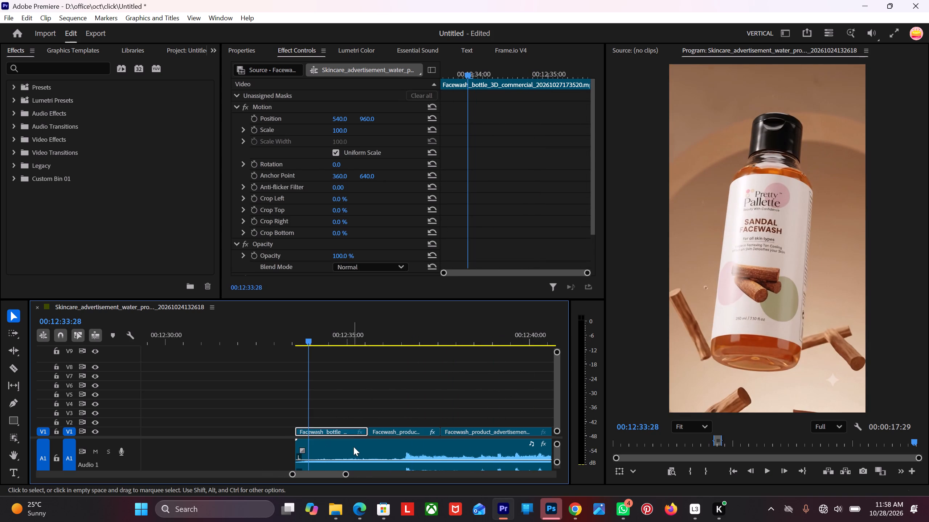
Shift the second and third video clips together to start at about 00:12:36:11, leaving a gap after the first clip.
scroll(355, 443, "down", 7, "alt")
left_click_drag(385, 398, 426, 433)
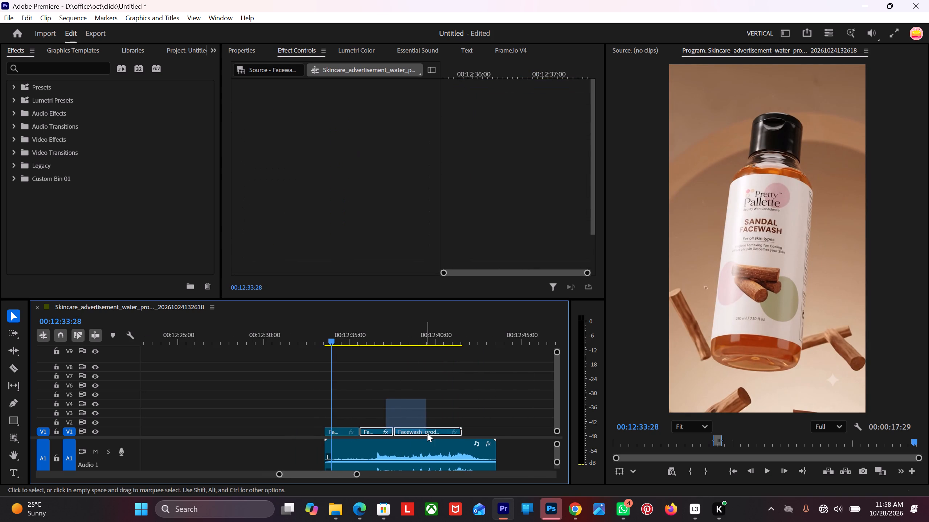
left_click_drag(428, 433, 442, 430)
Play around the gap and extend the first clip's end to about 00:12:36:11 so it meets the second clip.
key("space")
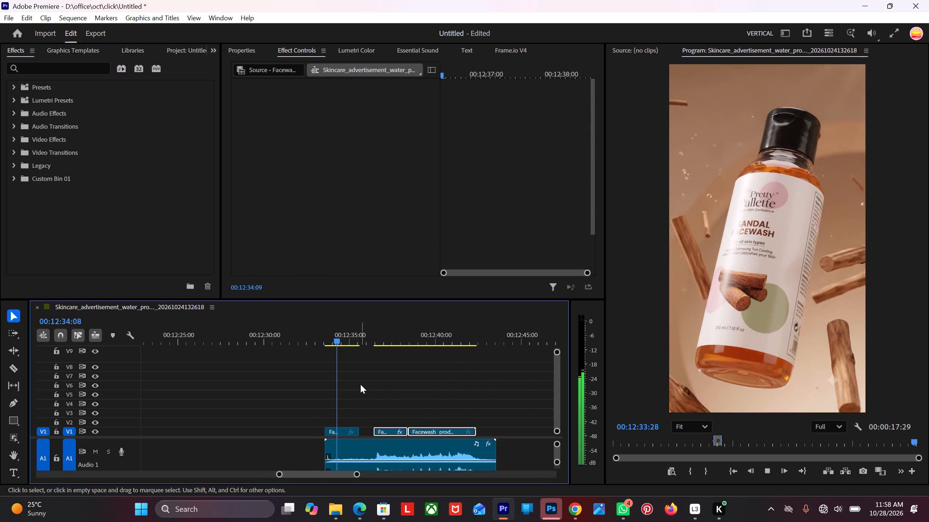
key("space")
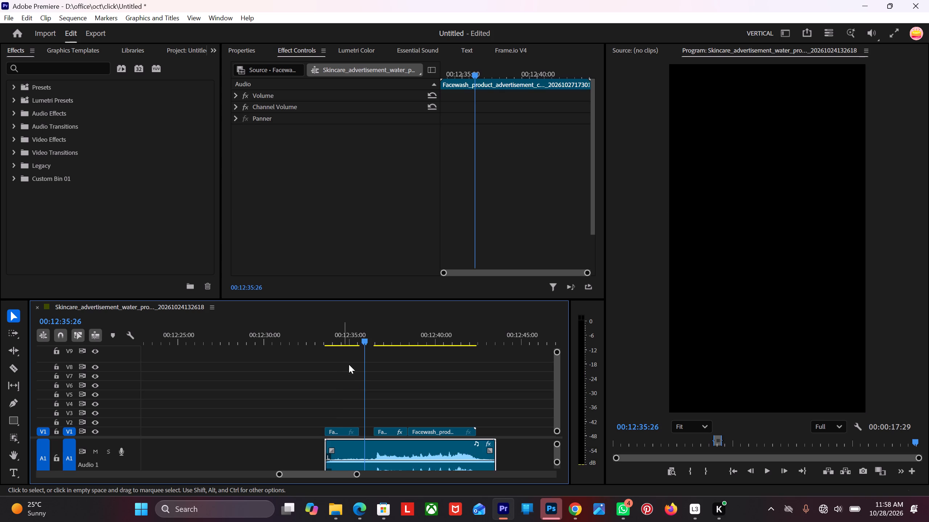
left_click_drag(362, 333, 341, 349)
key("space")
key("space")
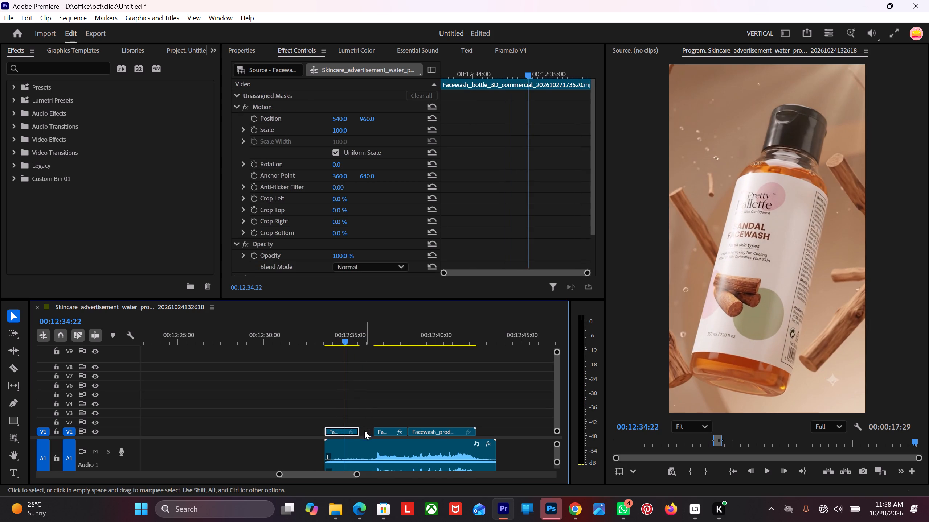
left_click_drag(361, 430, 370, 431)
key("space")
key("space")
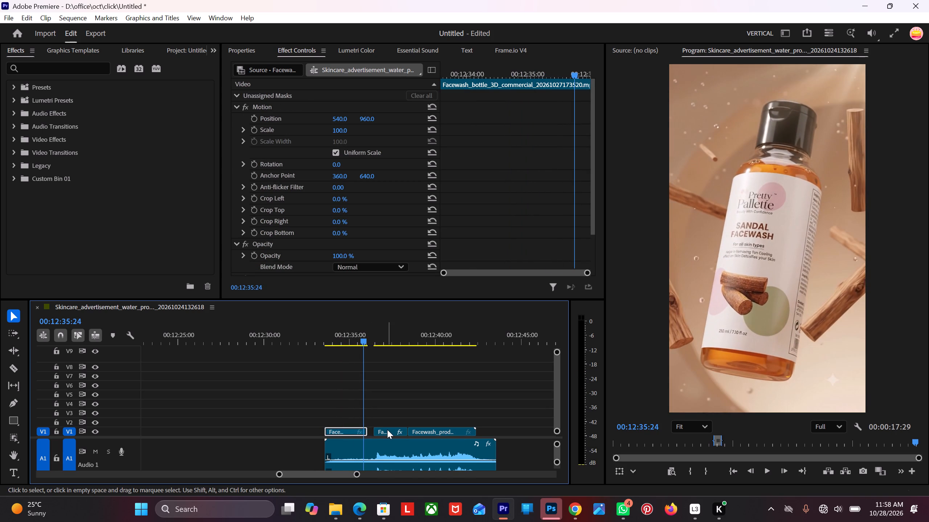
left_click(368, 431)
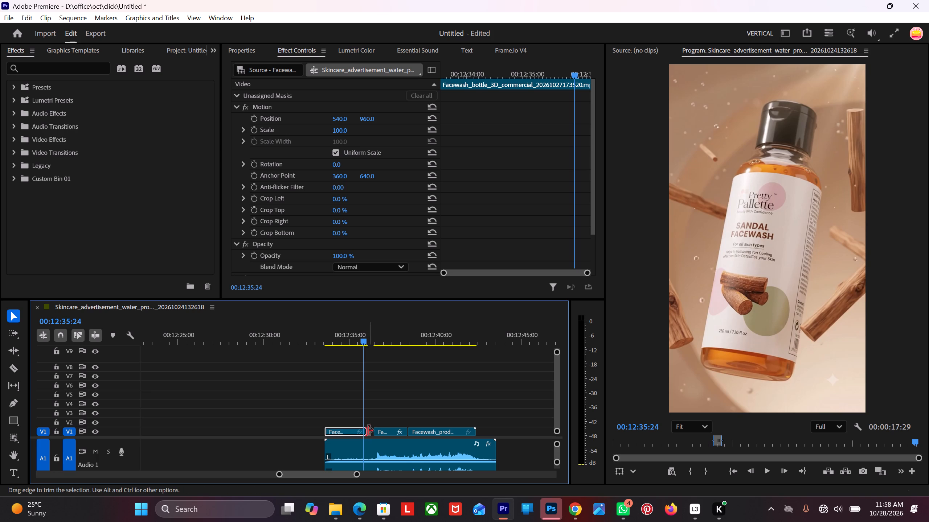
Play across both cuts, from the extended first clip to the start of the third, to check their timing against the audio.
key("space")
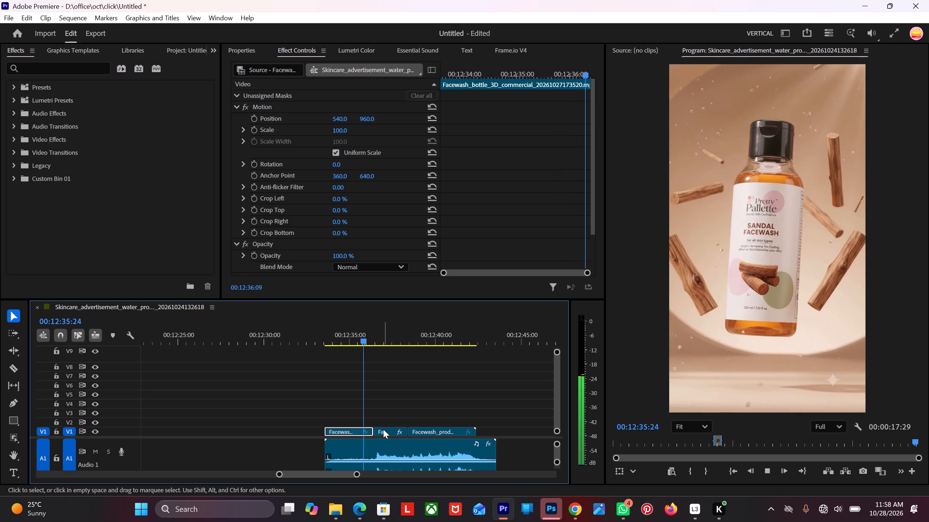
key("space")
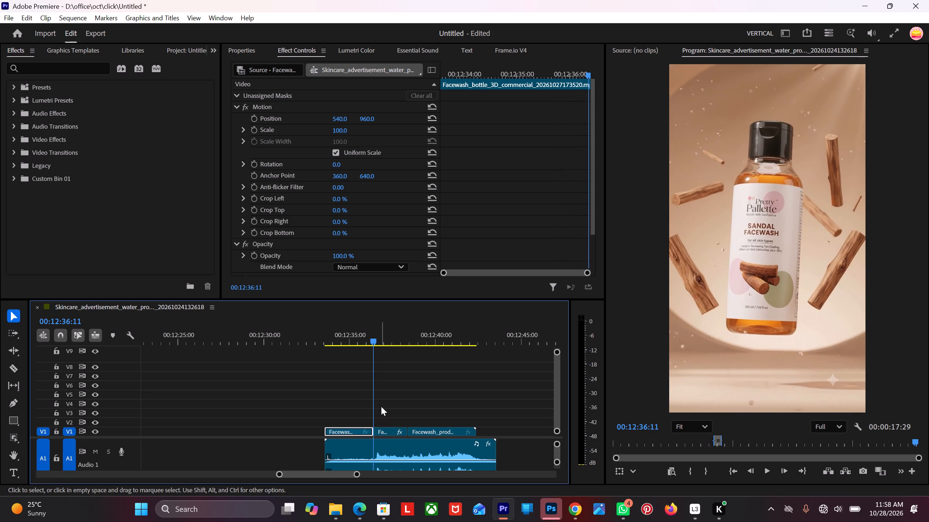
key("space")
key("space")
left_click_drag(383, 336, 381, 338)
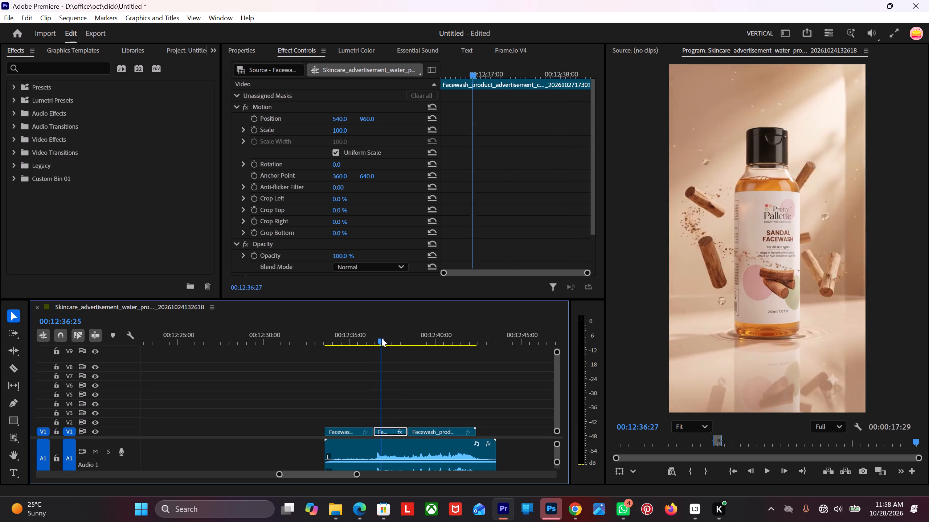
left_click_drag(381, 338, 385, 342)
key("space")
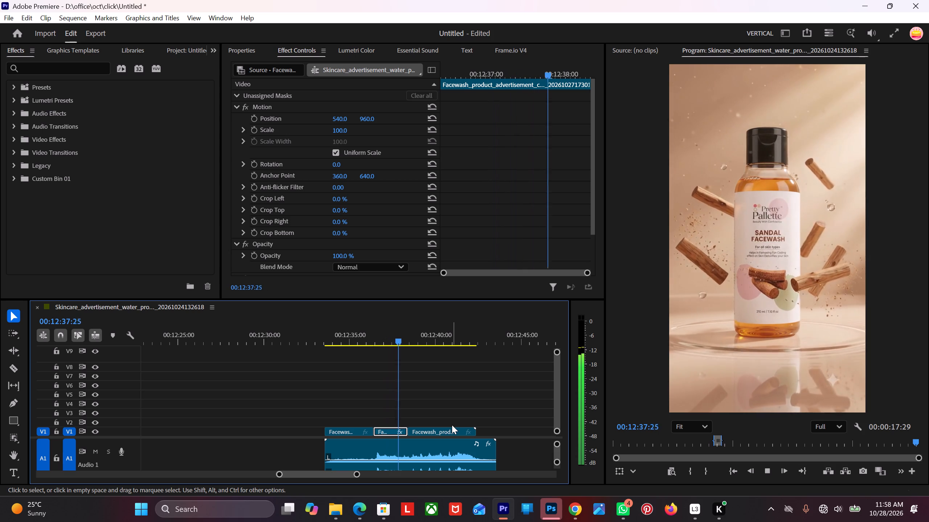
key("space")
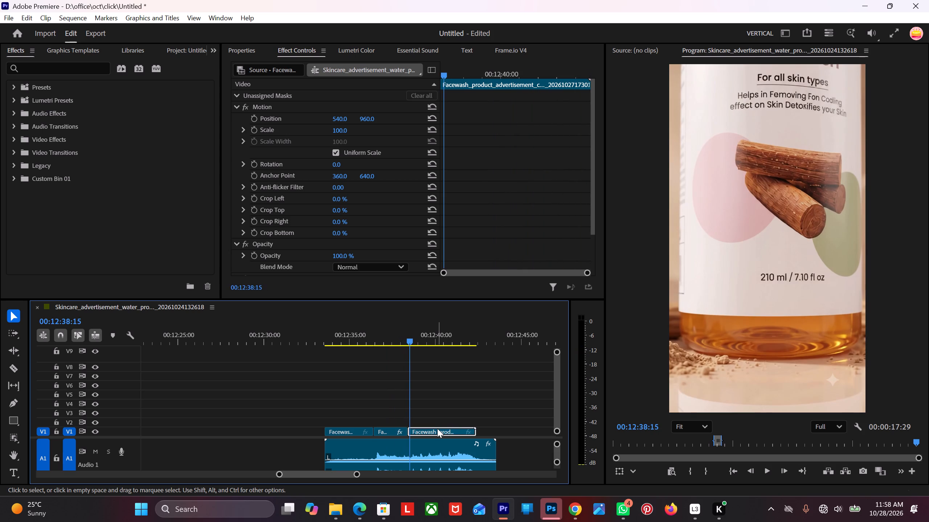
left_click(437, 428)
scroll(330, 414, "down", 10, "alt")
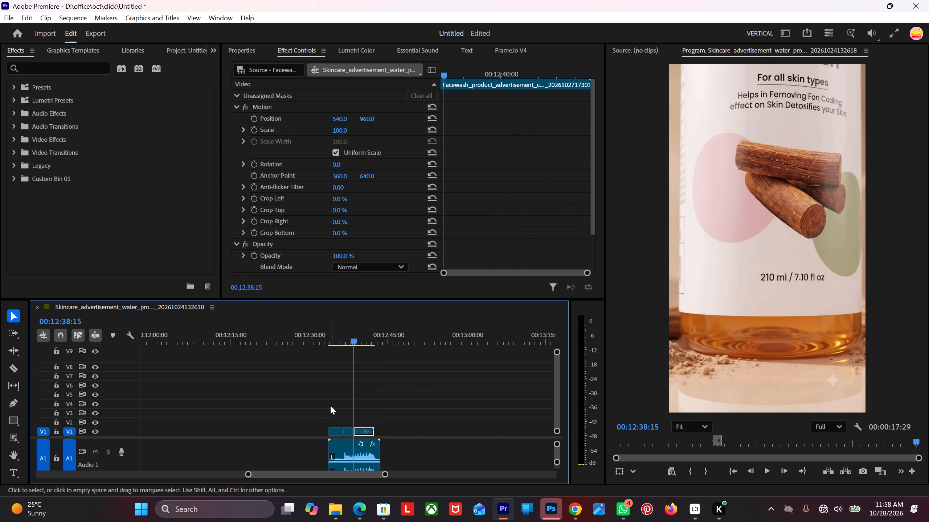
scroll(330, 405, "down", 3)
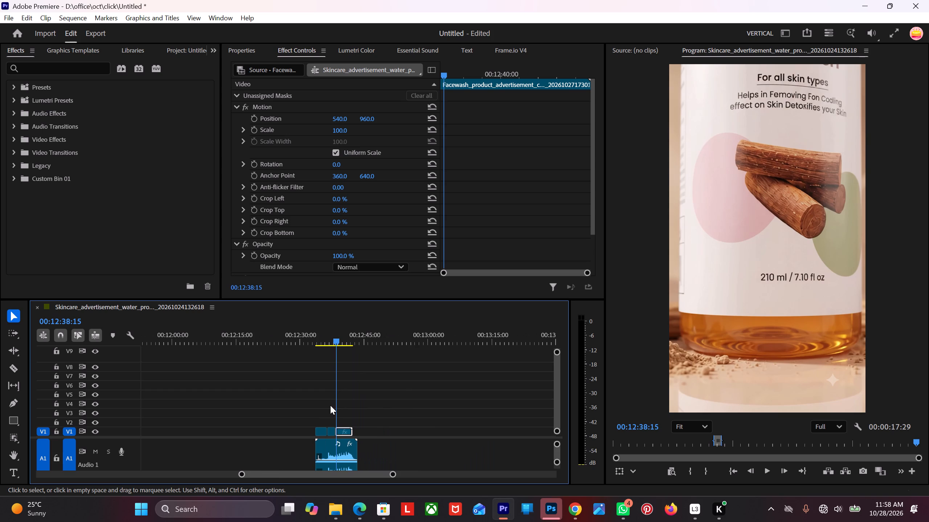
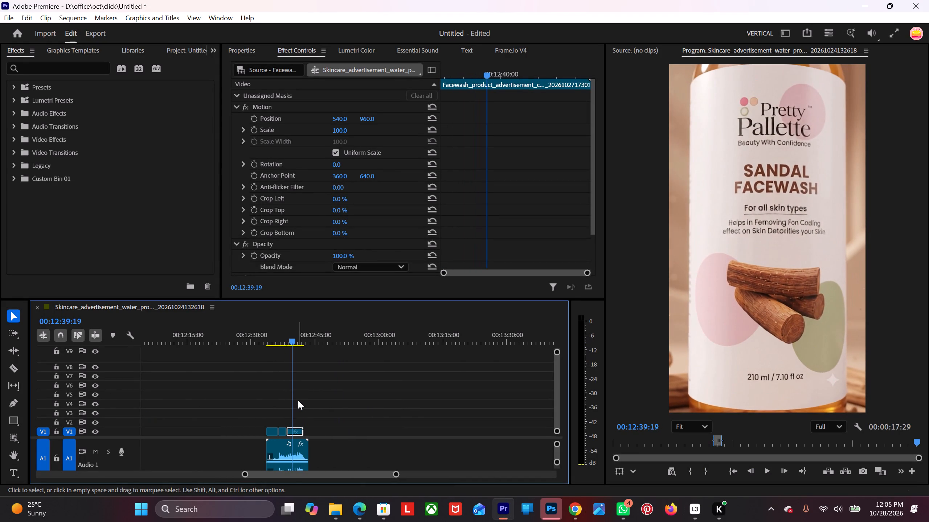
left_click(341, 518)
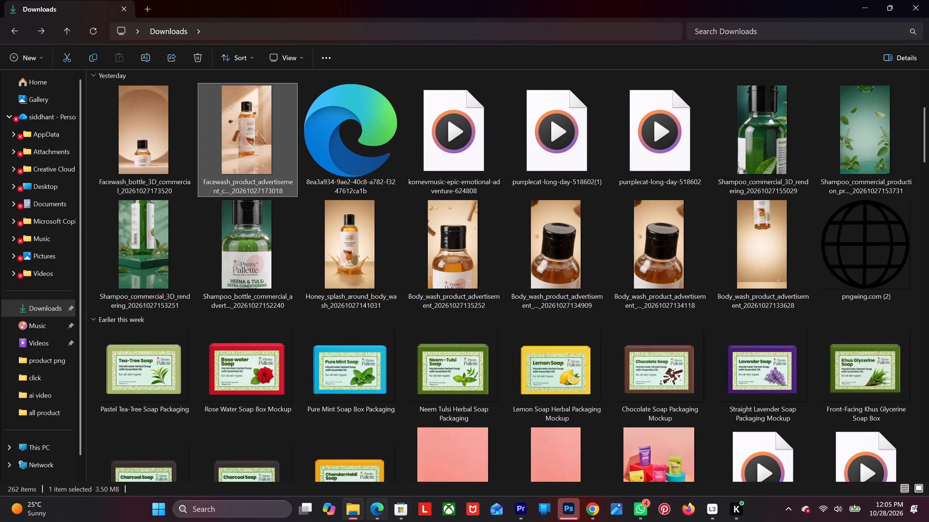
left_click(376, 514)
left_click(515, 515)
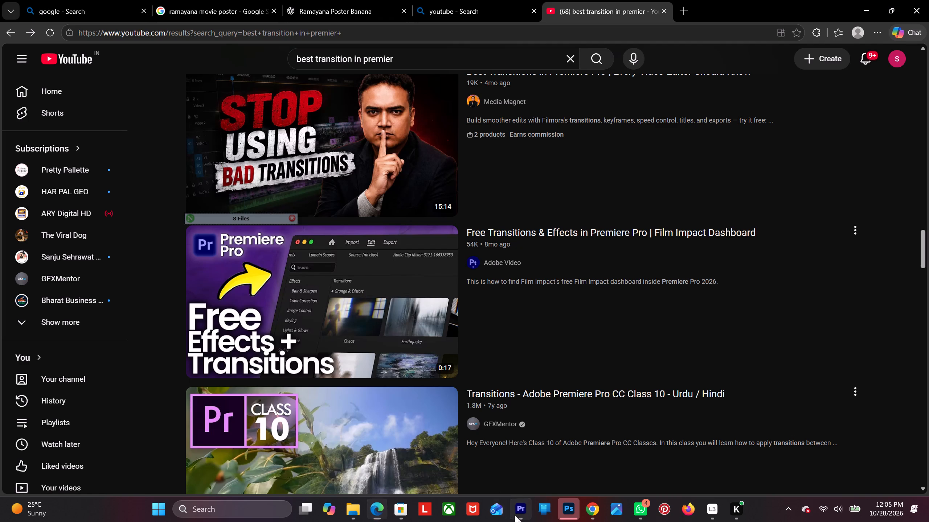
Replay the third clip from its start through its end to check how the closing shot fits the end of the audio.
scroll(312, 411, "up", 17, "alt")
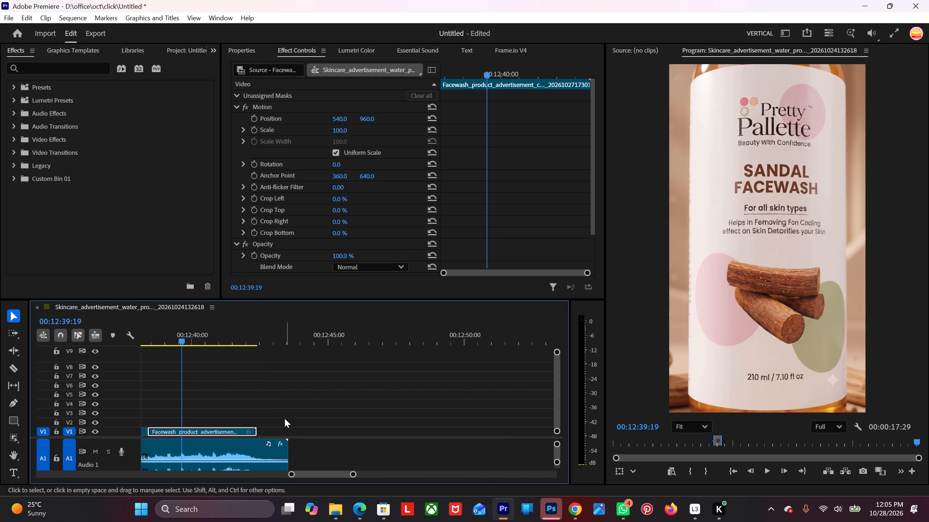
key("space")
key("space")
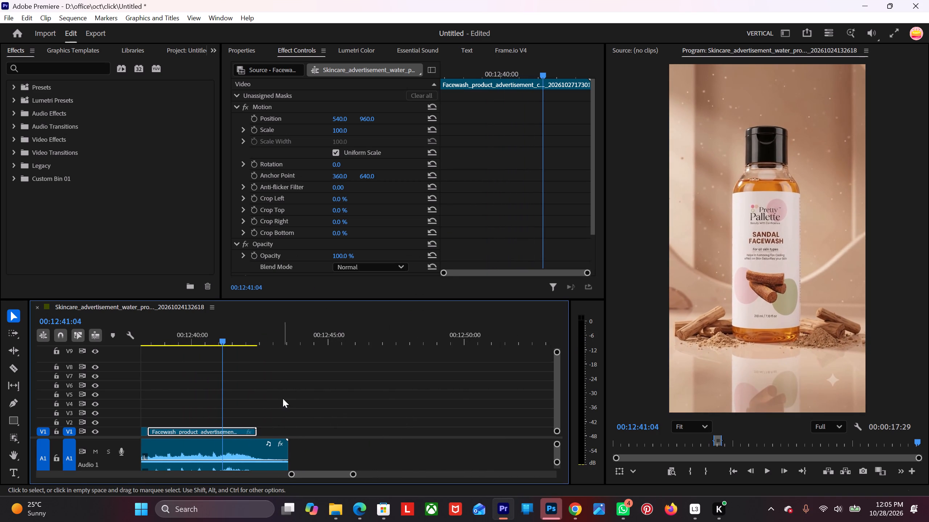
scroll(283, 398, "up", 6)
left_click_drag(321, 338, 286, 359)
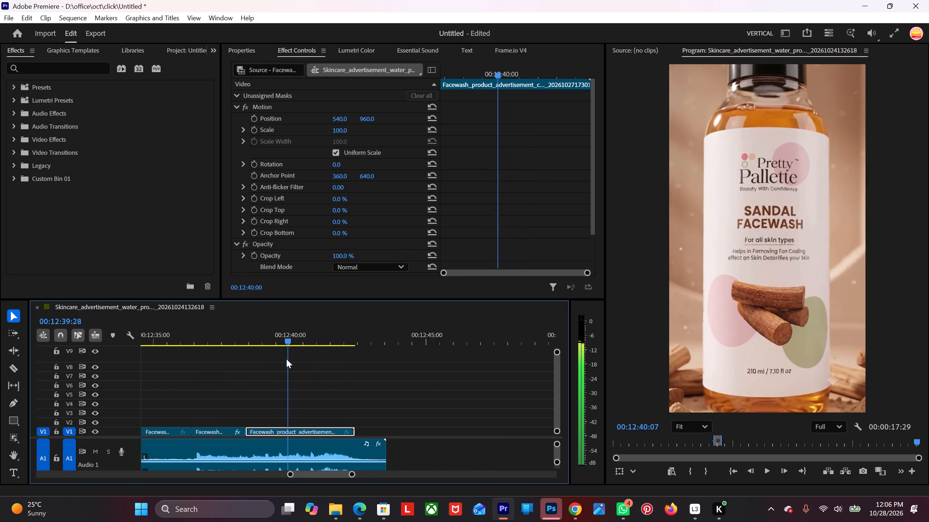
left_click_drag(286, 359, 256, 369)
key("space")
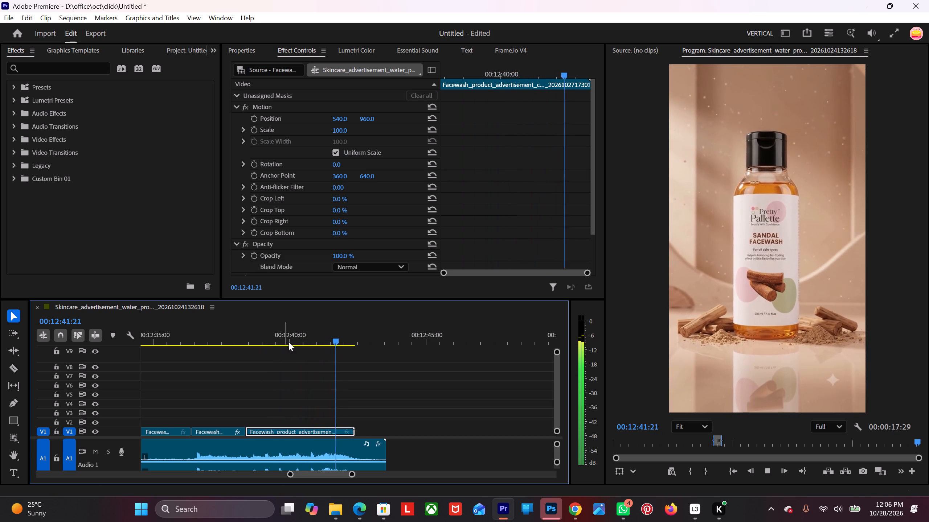
key("space")
left_click_drag(340, 337, 239, 380)
key("space")
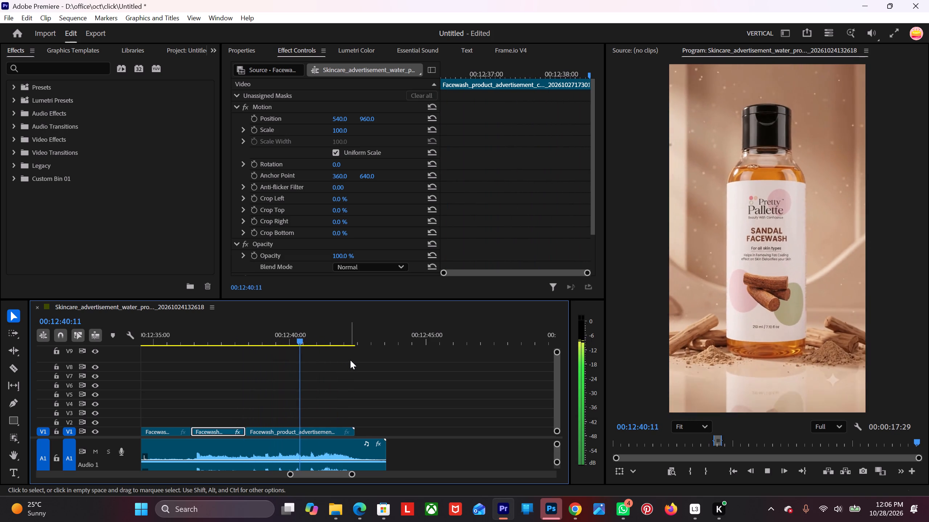
key("space")
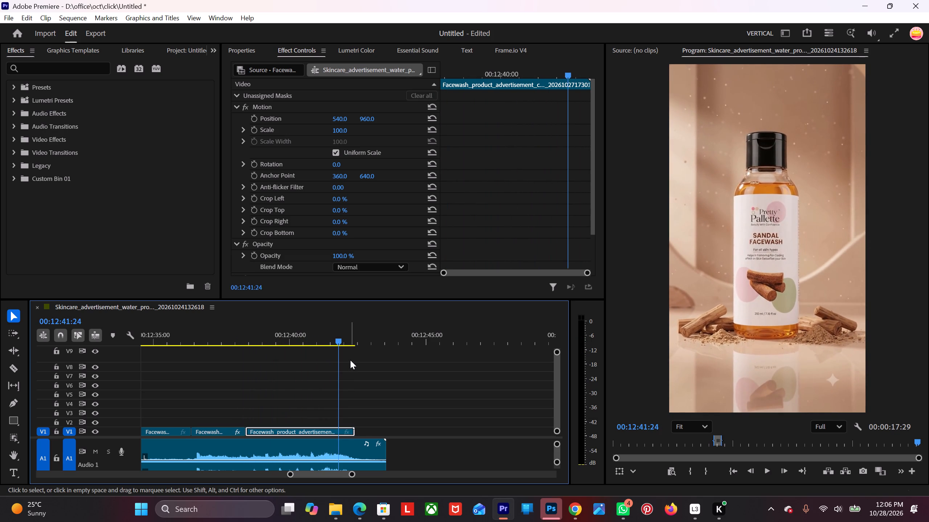
key("space")
key("space")
Split the third video clip at 00:12:42:03, just before its end.
scroll(353, 382, "up", 8, "alt")
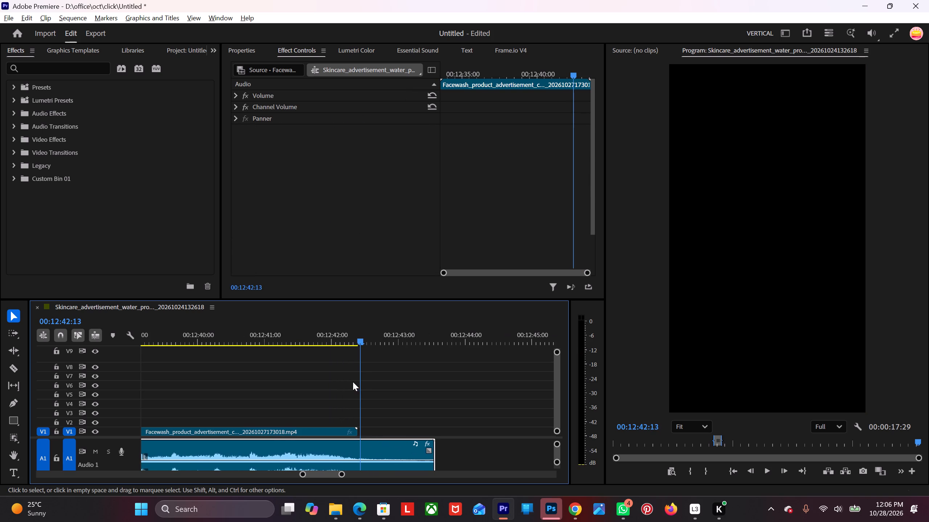
left_click_drag(355, 340, 339, 346)
key("c")
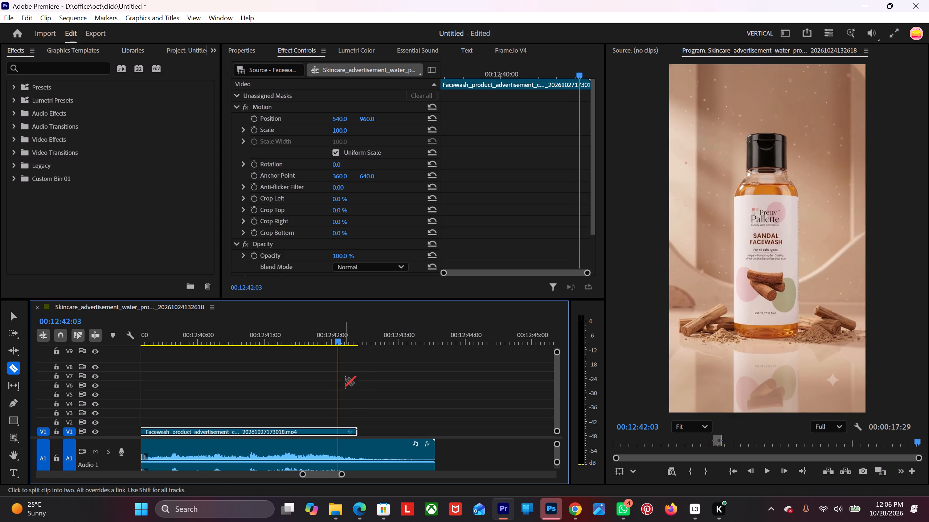
left_click(341, 427)
key("v")
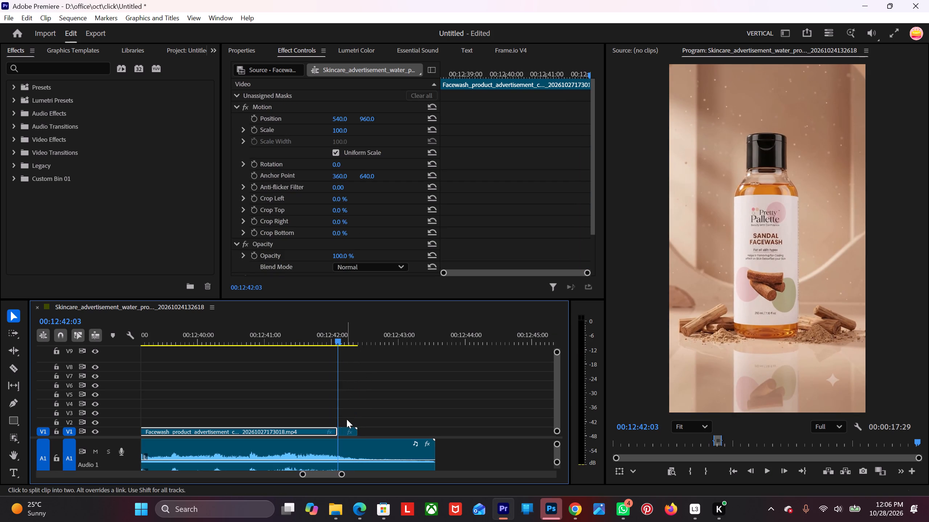
Slow the short end piece of the third clip to 4% speed.
left_click_drag(343, 405, 356, 433)
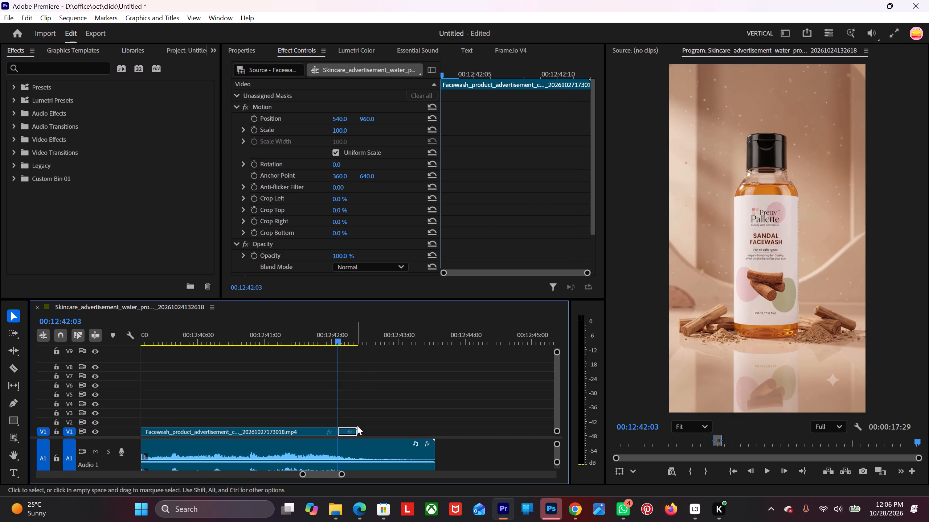
key("ctrl+r")
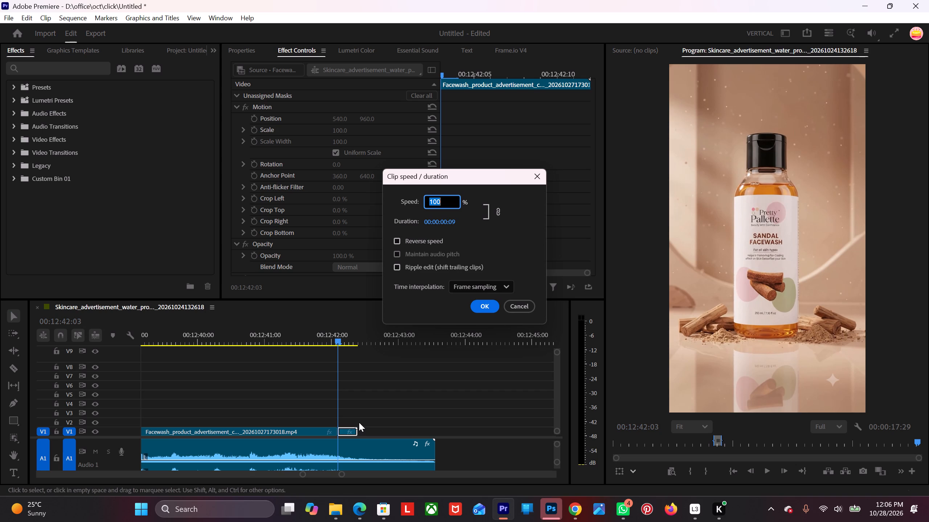
key("4")
key("Return")
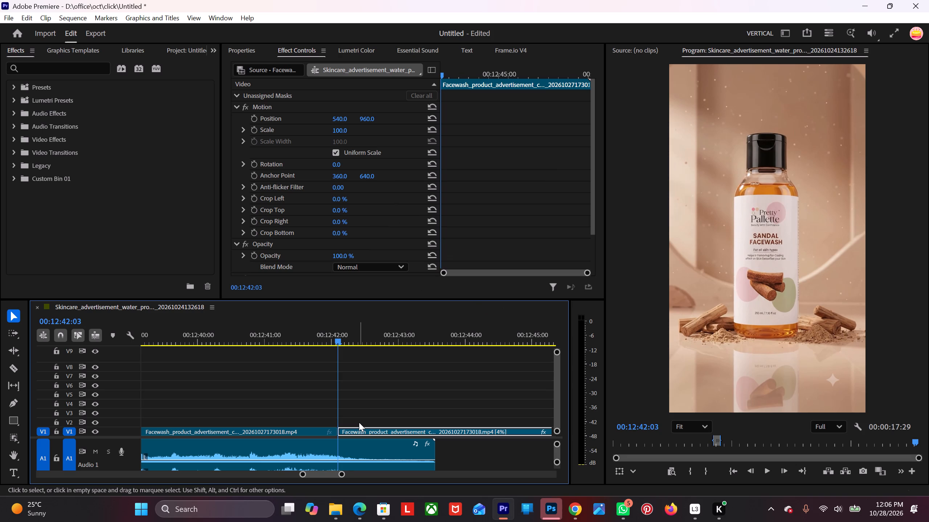
scroll(359, 422, "down", 12, "alt")
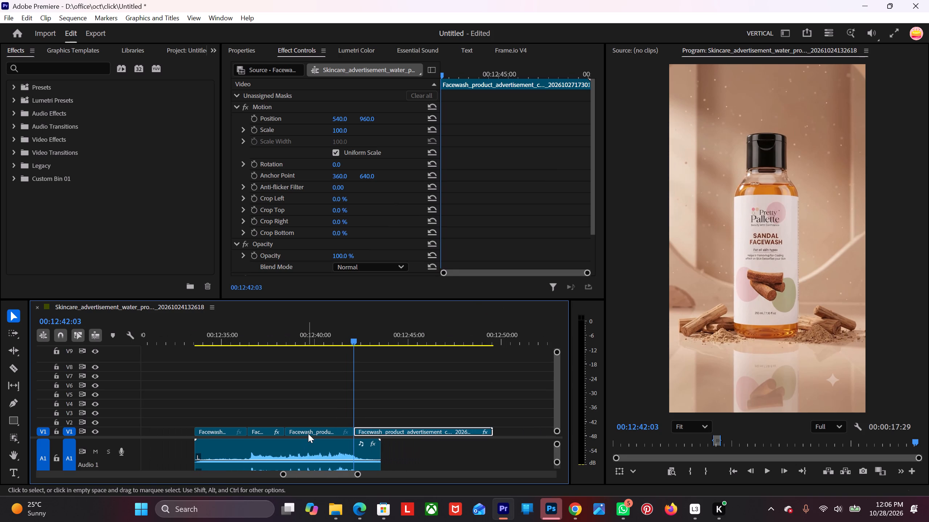
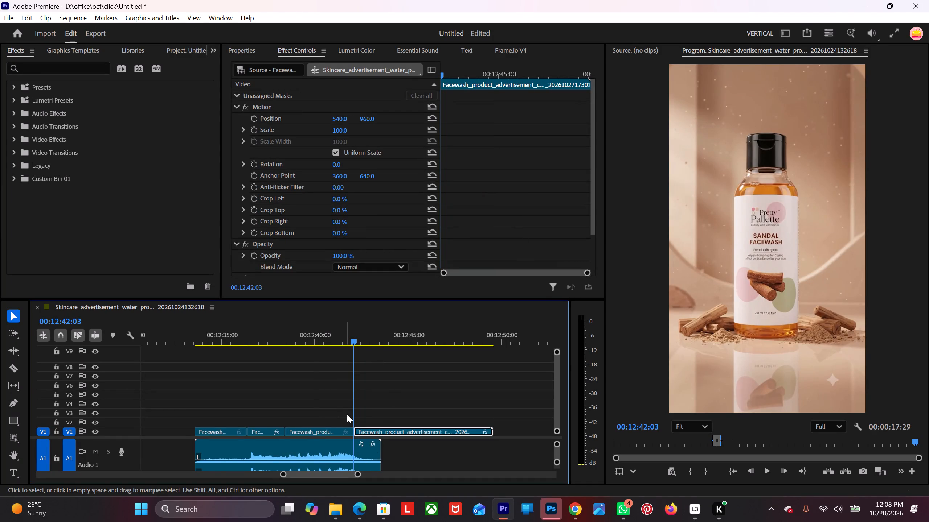
Find the Pretty Pallette logo IMG_3519 in the Downloads folder and place it on track V2 in the Premiere timeline.
scroll(347, 414, "down", 6)
scroll(271, 402, "up", 6)
scroll(286, 400, "down", 3, "alt")
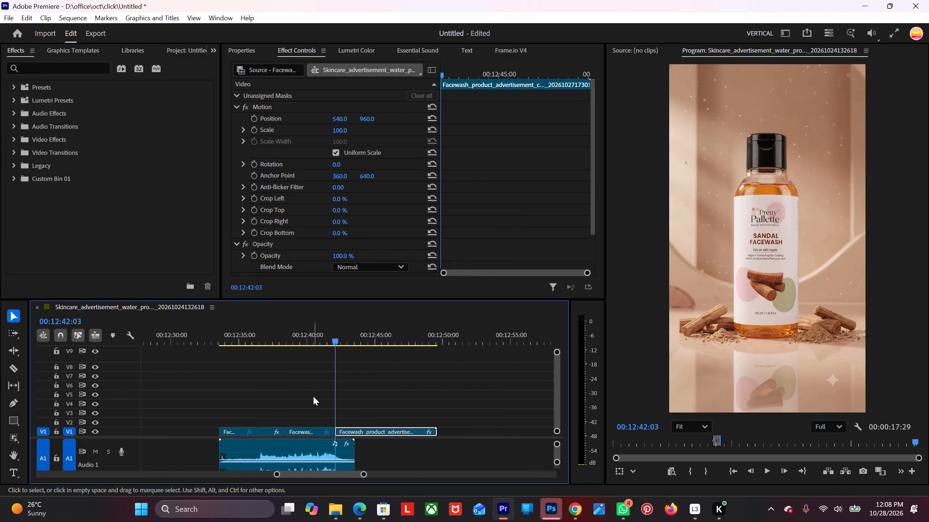
left_click(345, 514)
scroll(564, 235, "down", 1)
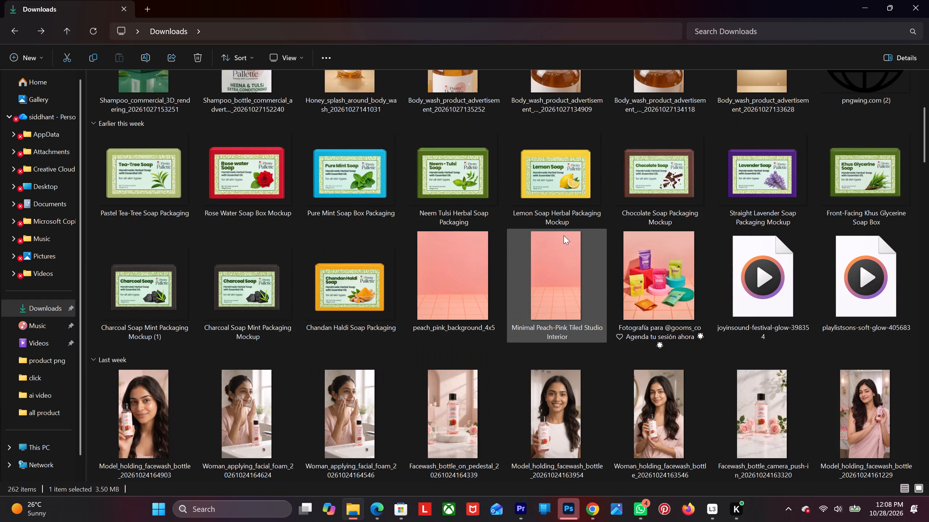
scroll(564, 235, "down", 1)
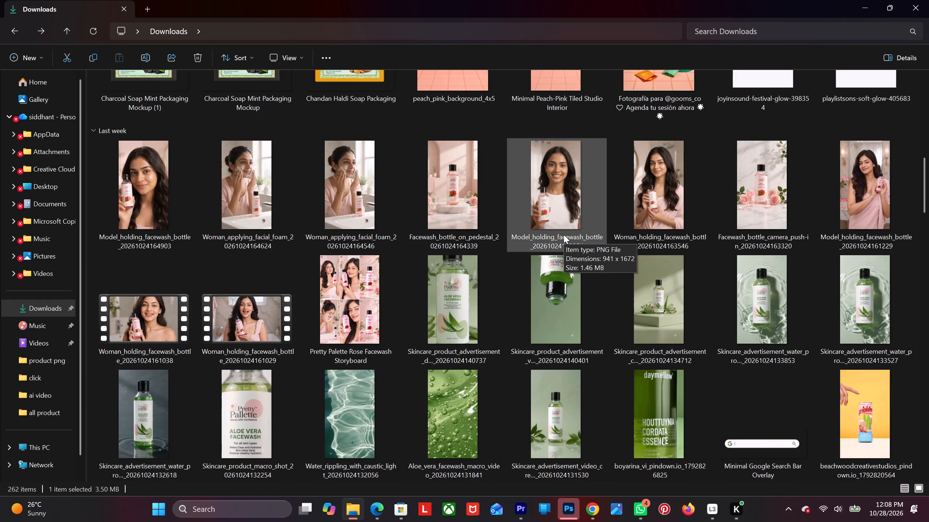
scroll(564, 235, "down", 2)
scroll(564, 235, "up", 6)
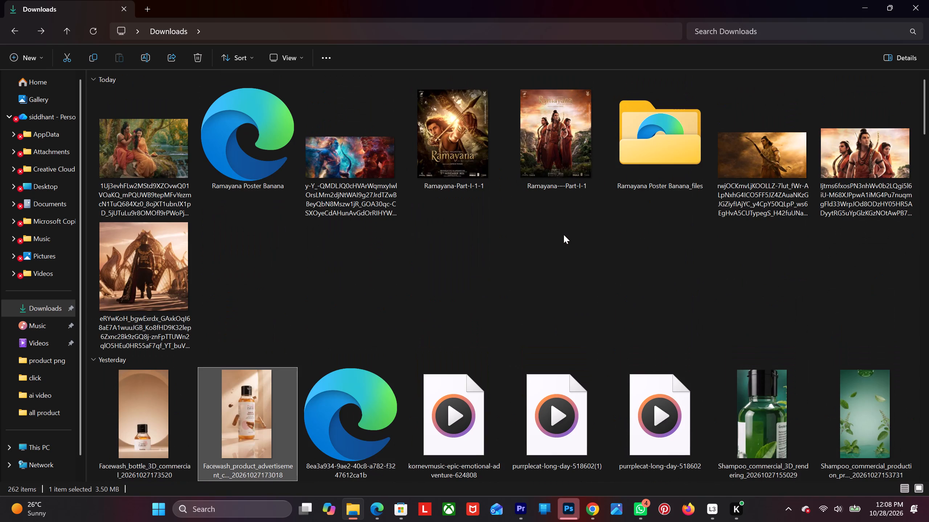
scroll(564, 235, "up", 4)
scroll(564, 235, "down", 1)
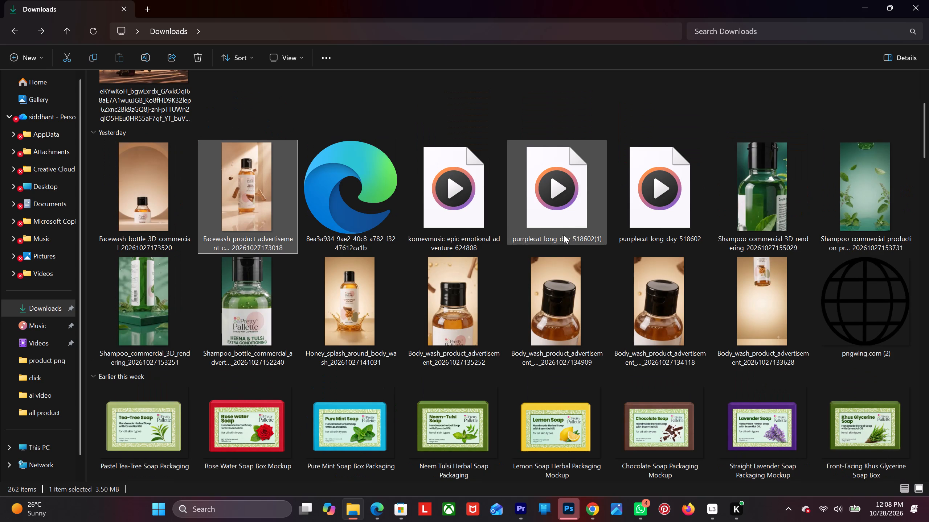
scroll(564, 235, "down", 4)
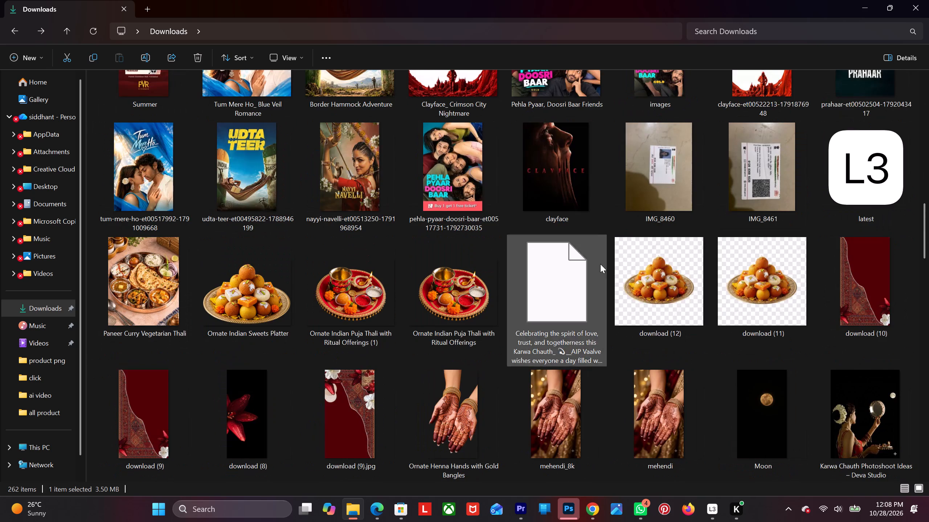
scroll(617, 277, "down", 3)
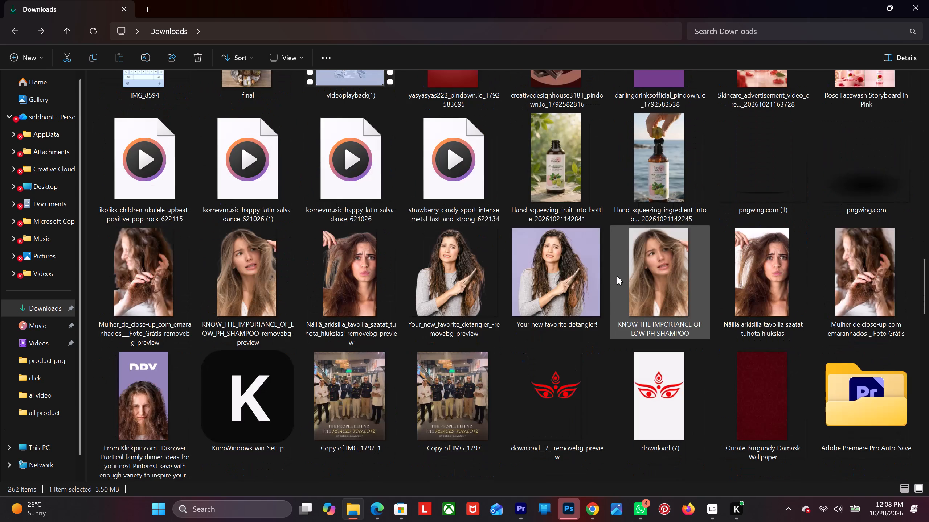
scroll(617, 276, "up", 1)
scroll(617, 276, "down", 2)
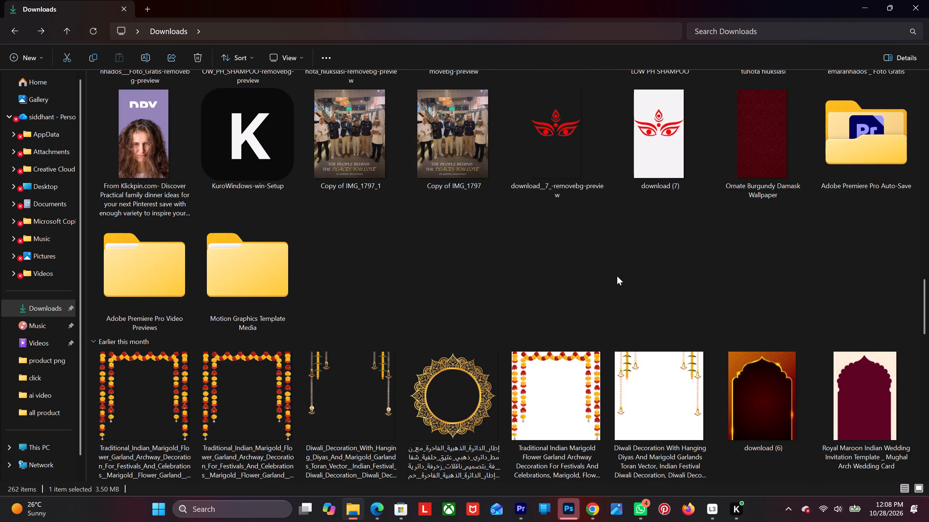
scroll(617, 276, "down", 2)
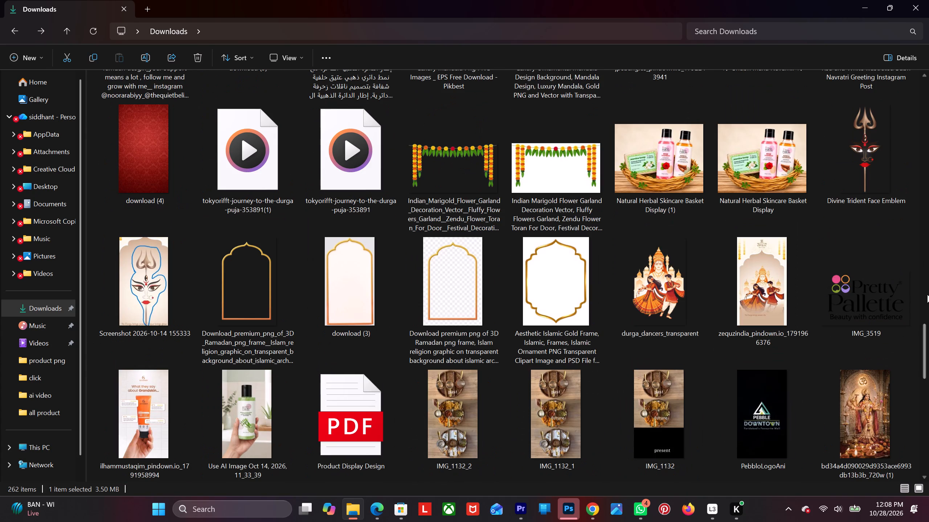
left_click(859, 283)
left_click_drag(845, 285, 746, 467)
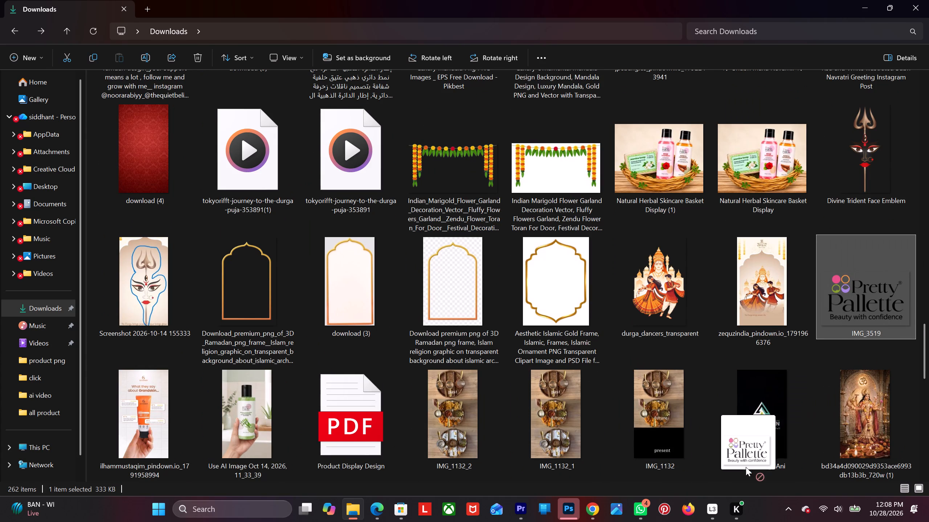
left_click_drag(746, 467, 508, 513)
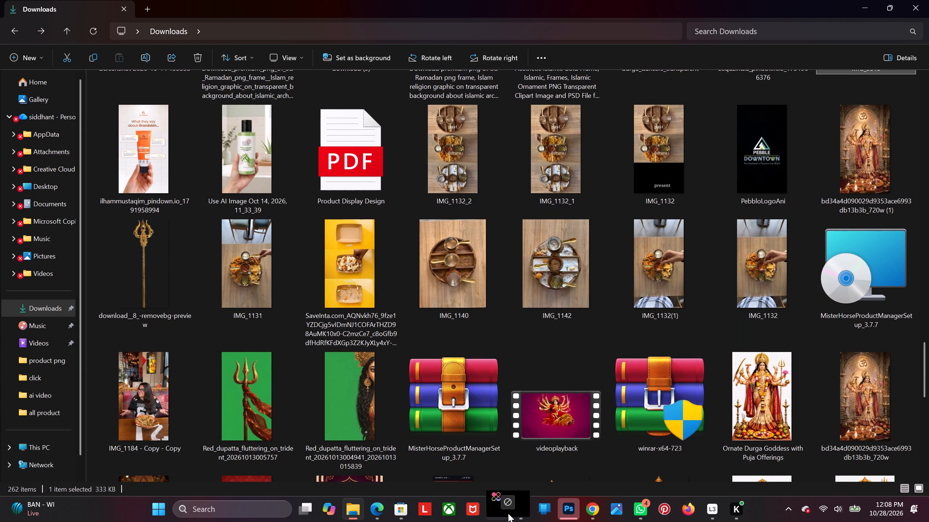
left_click_drag(508, 513, 360, 415)
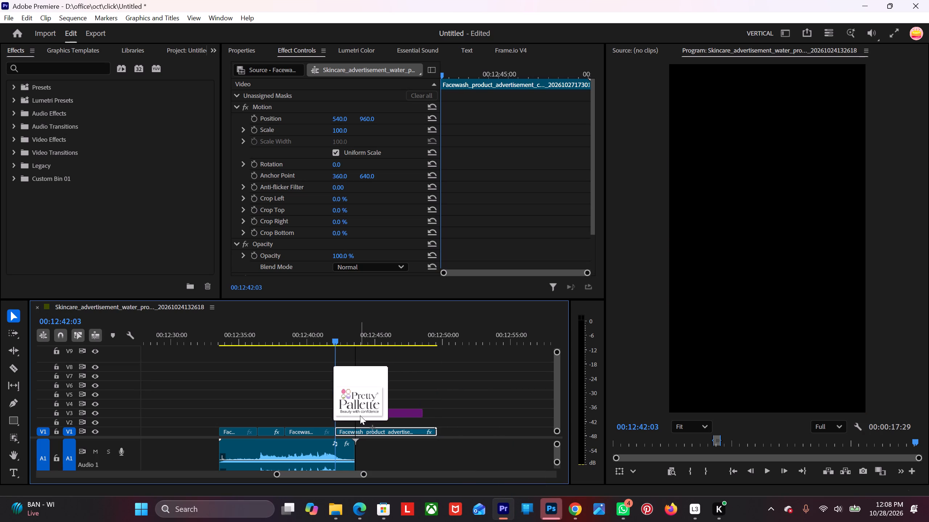
left_click_drag(360, 415, 230, 418)
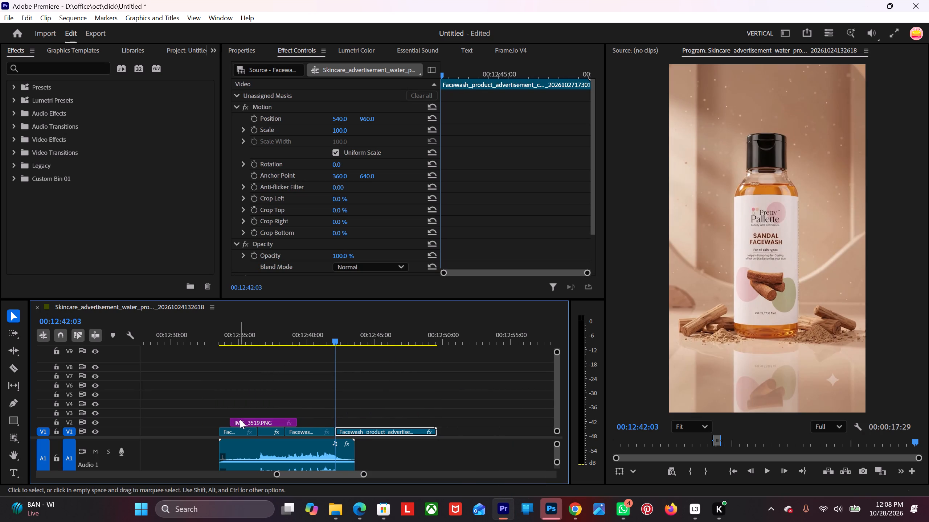
Align the logo clip with the start of the first video clip and extend its end to the closing-shot cut at 00:12:42:03.
left_click_drag(240, 419, 226, 421)
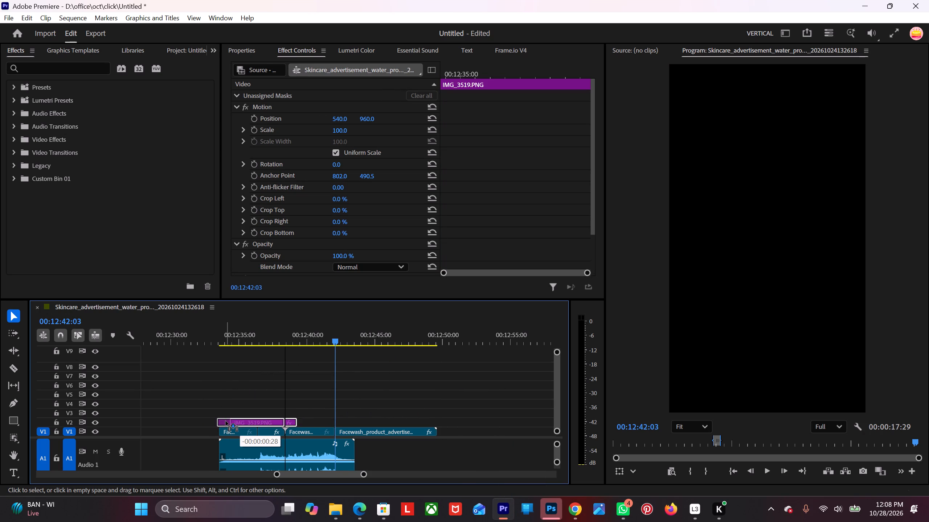
left_click_drag(226, 421, 228, 421)
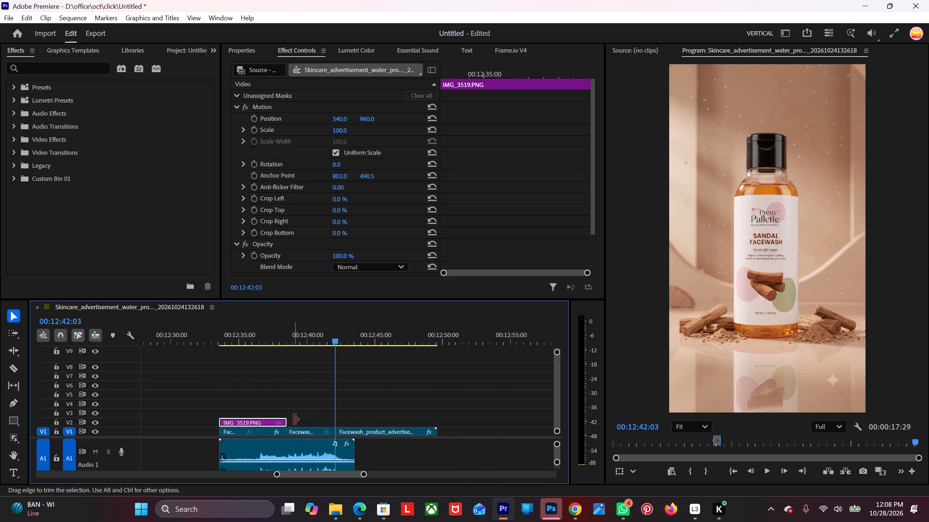
left_click_drag(294, 420, 340, 426)
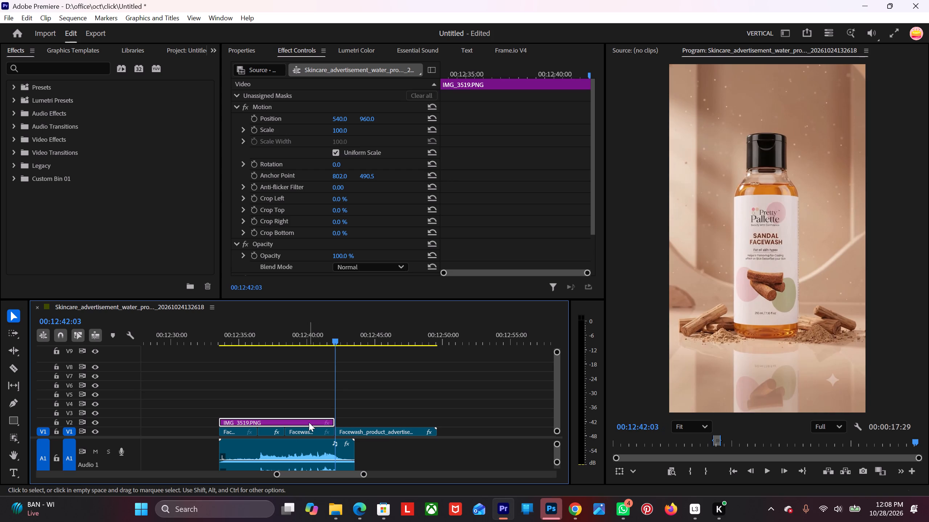
Scale the logo down to 16% and raise it to vertical position 396, over the bottle cap.
left_click(309, 422)
left_click_drag(328, 339, 328, 338)
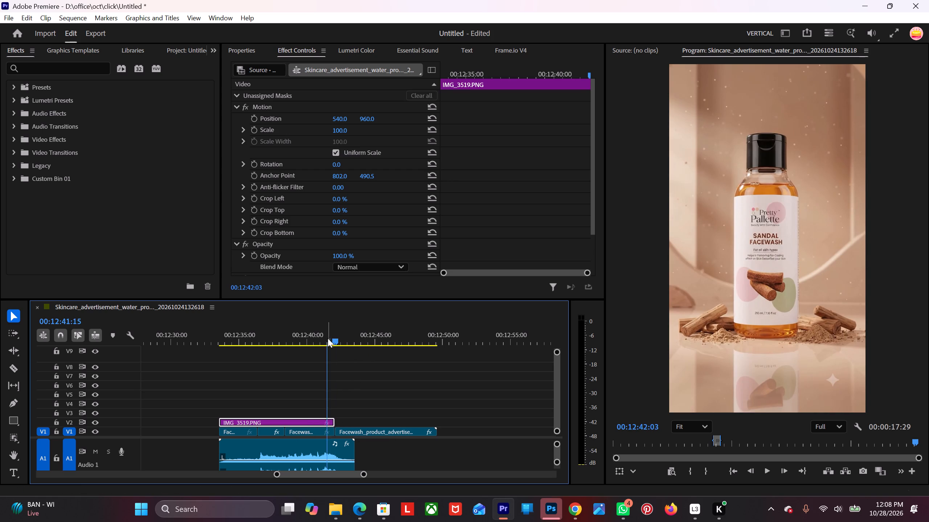
left_click_drag(328, 338, 314, 346)
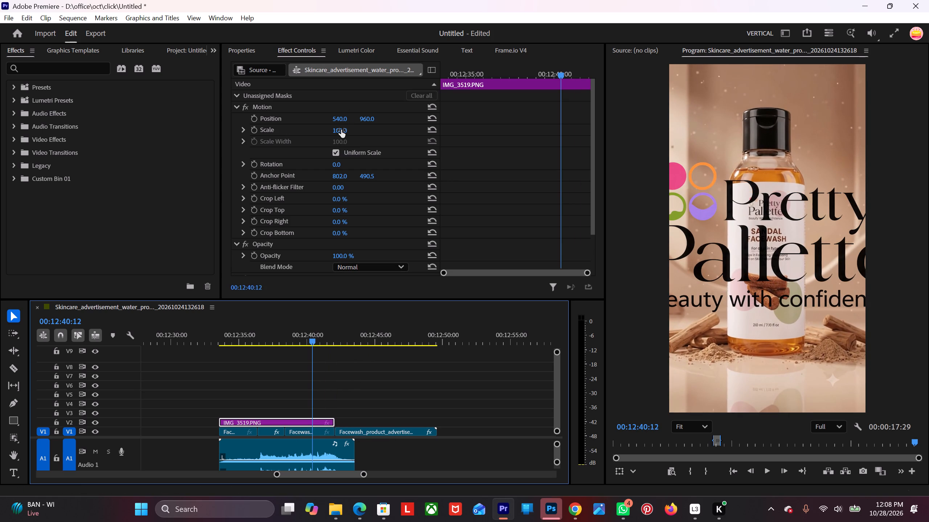
left_click_drag(341, 130, 313, 159)
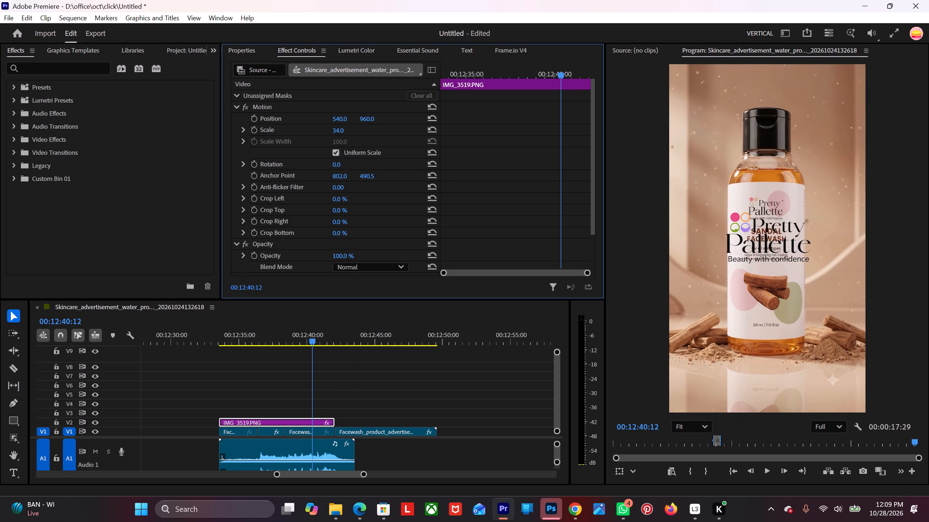
left_click_drag(313, 159, 312, 161)
left_click_drag(365, 116, 299, 123)
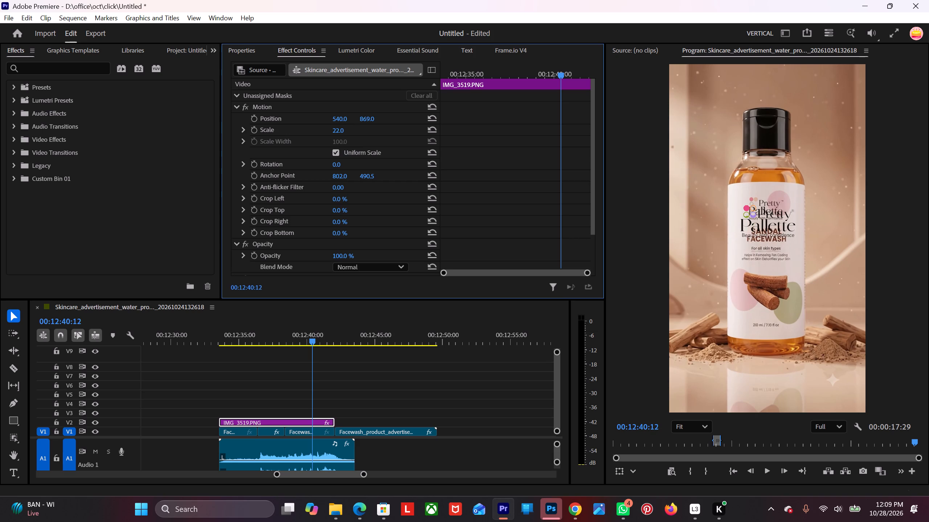
left_click_drag(299, 123, 59, 91)
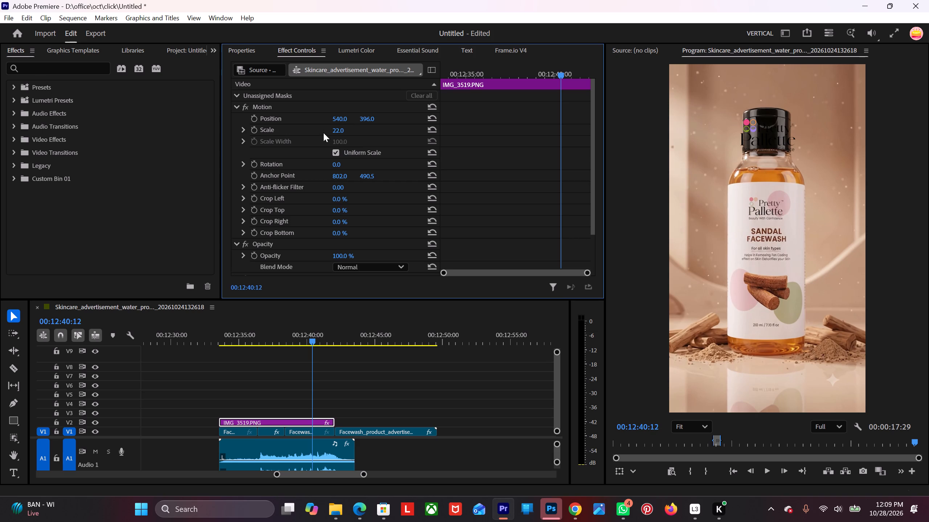
left_click_drag(334, 132, 331, 132)
Move the logo to position 199, 157 in the upper-left corner of the video frame.
left_click_drag(332, 117, 271, 117)
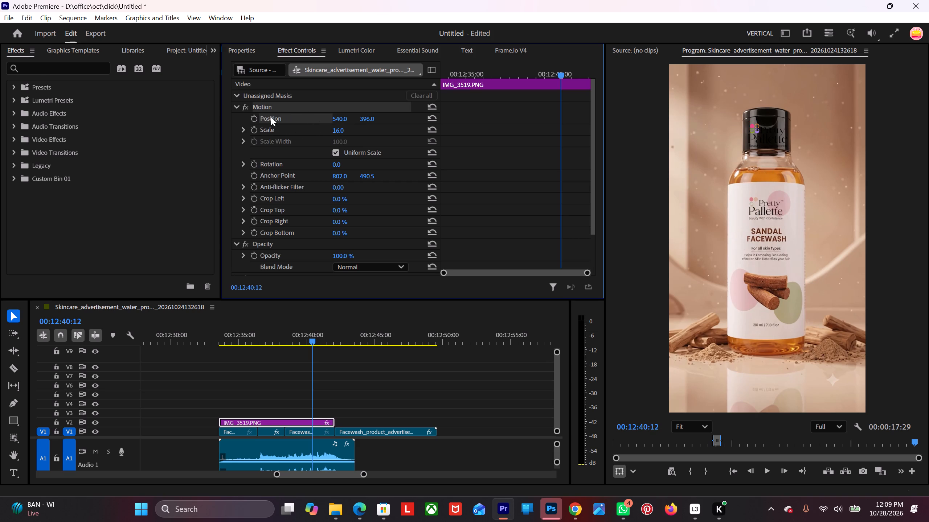
left_click_drag(271, 117, 256, 119)
left_click_drag(344, 119, 316, 123)
left_click_drag(348, 116, 241, 130)
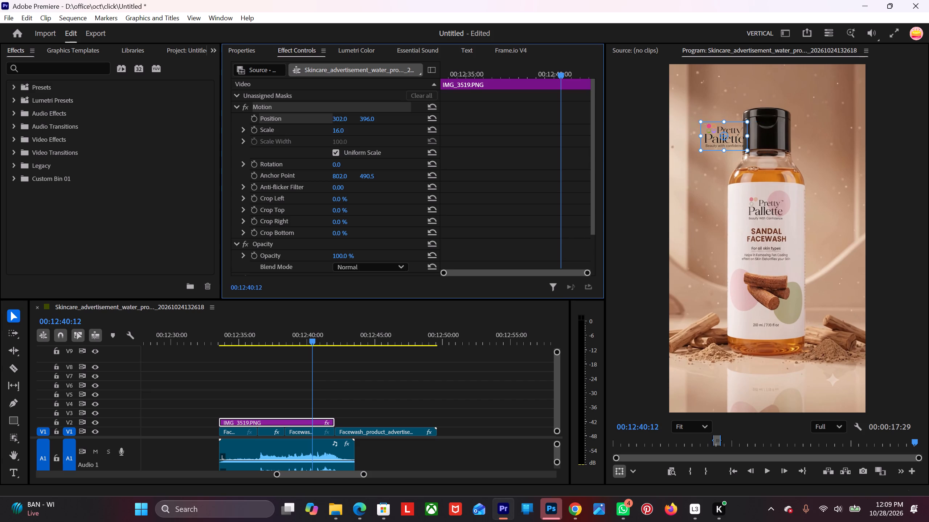
left_click_drag(241, 130, 193, 138)
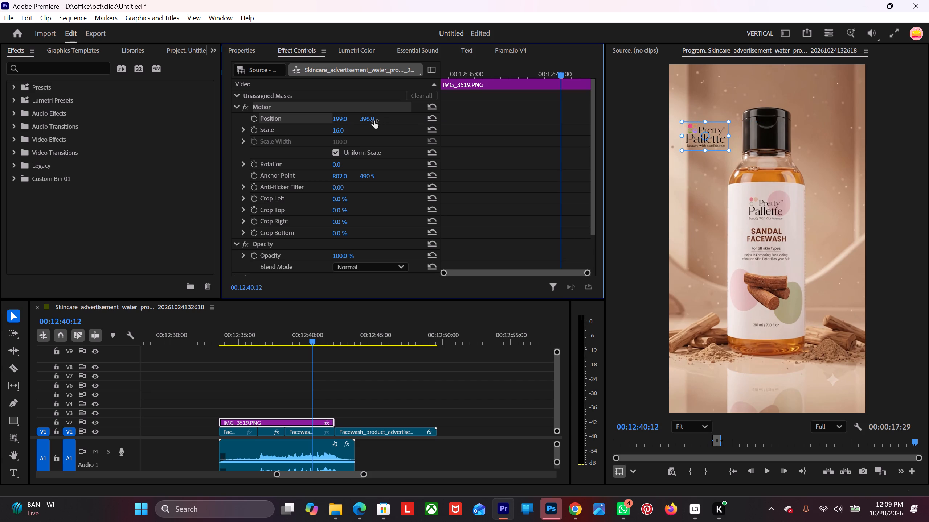
left_click_drag(374, 121, 244, 112)
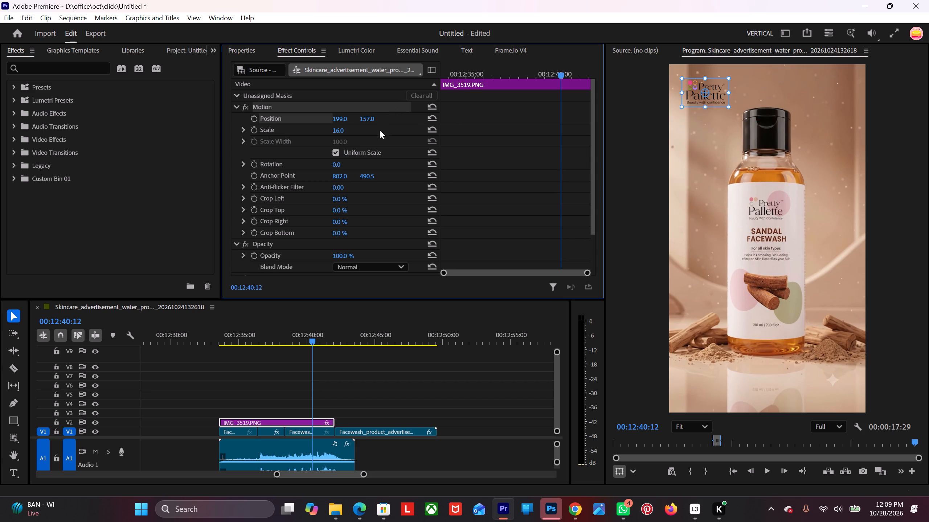
left_click(257, 374)
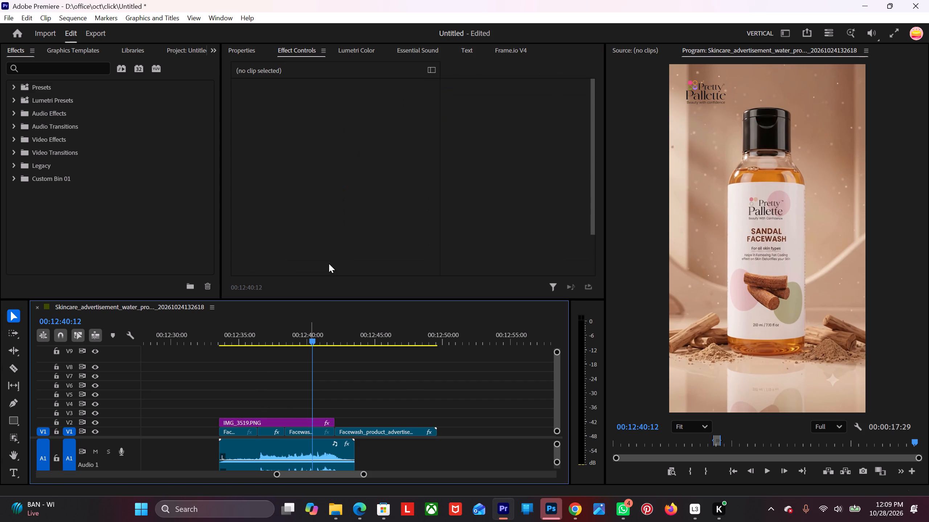
Check the logo against the third clip's close-up and shift it nearer the frame corner, to position 176, 124.
left_click_drag(310, 339, 288, 339)
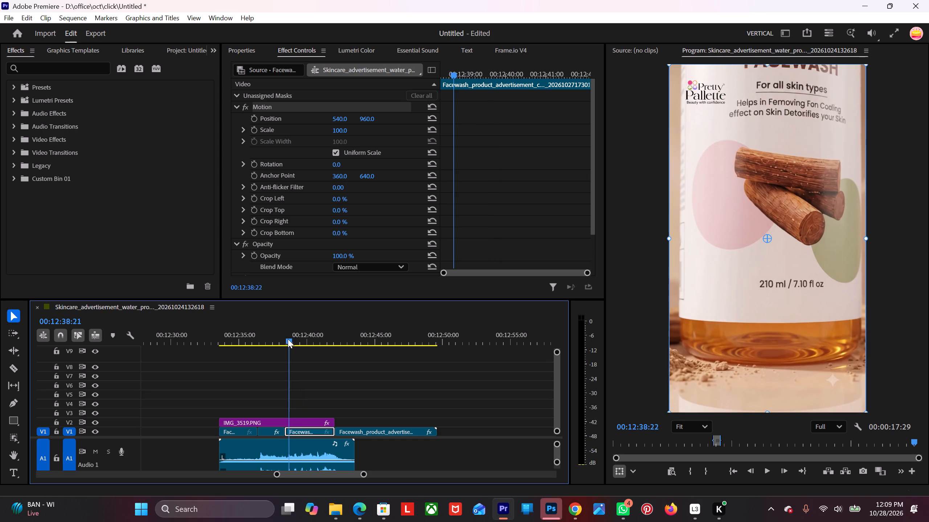
left_click_drag(288, 339, 302, 327)
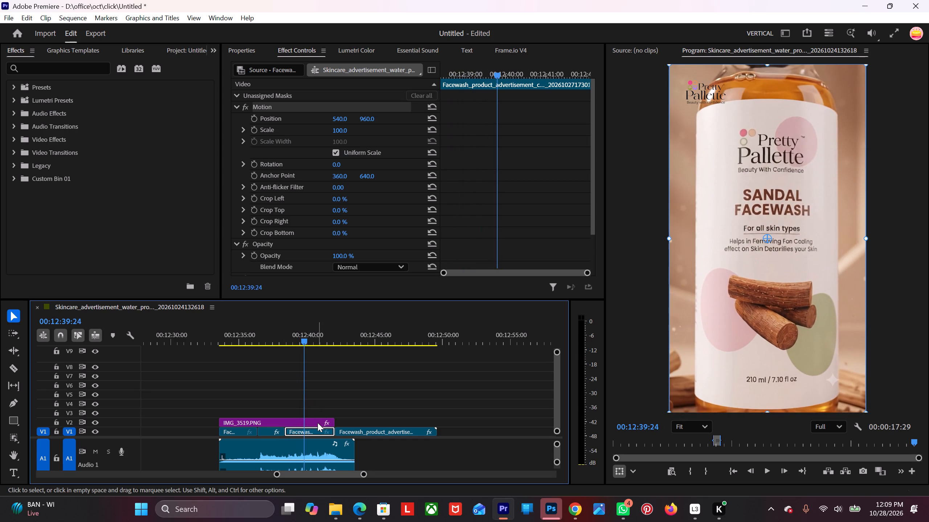
left_click(318, 423)
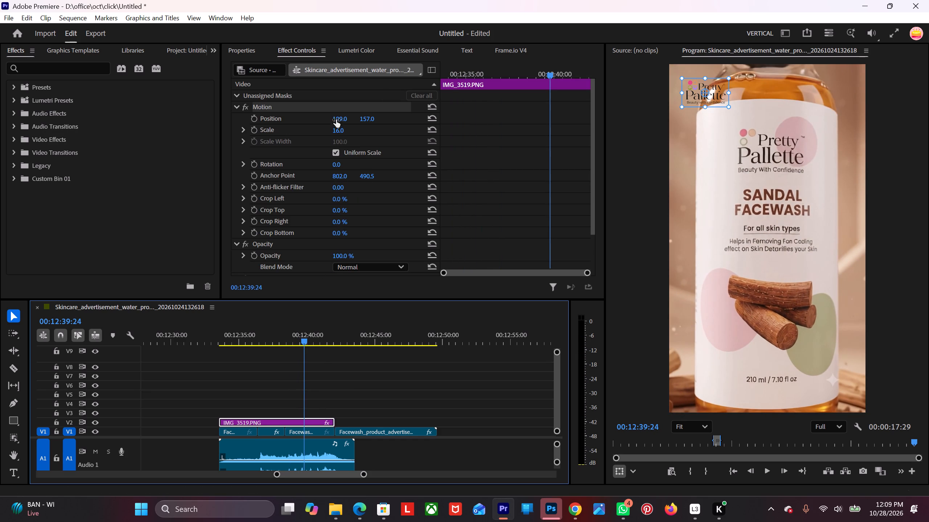
left_click_drag(336, 120, 329, 129)
left_click_drag(367, 116, 359, 133)
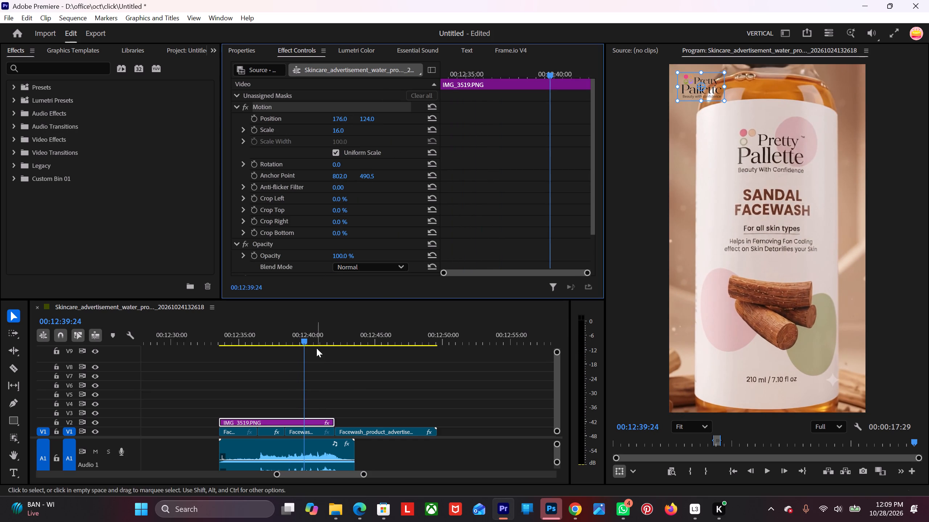
Scrub from the third clip across the cut into the closing shot, up to the soundtrack's end at 00:12:43:12.
left_click_drag(299, 335, 320, 324)
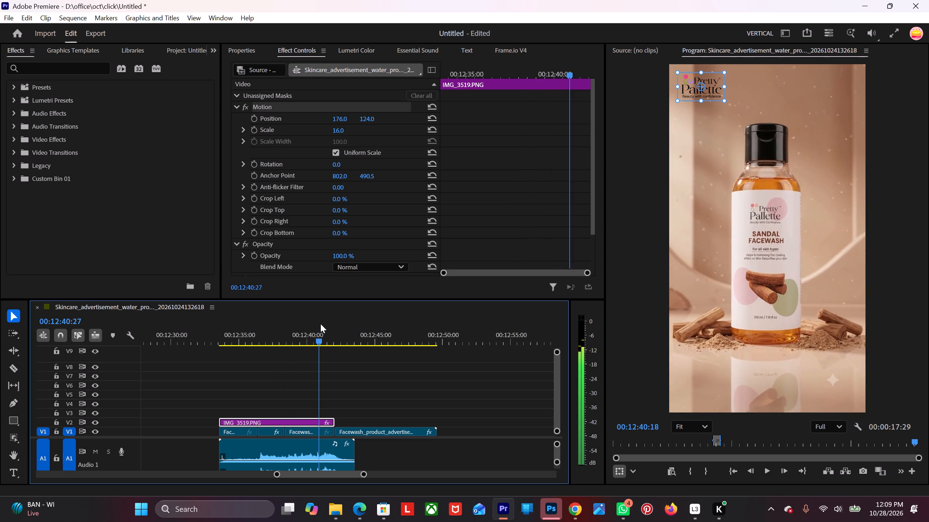
left_click_drag(320, 324, 337, 321)
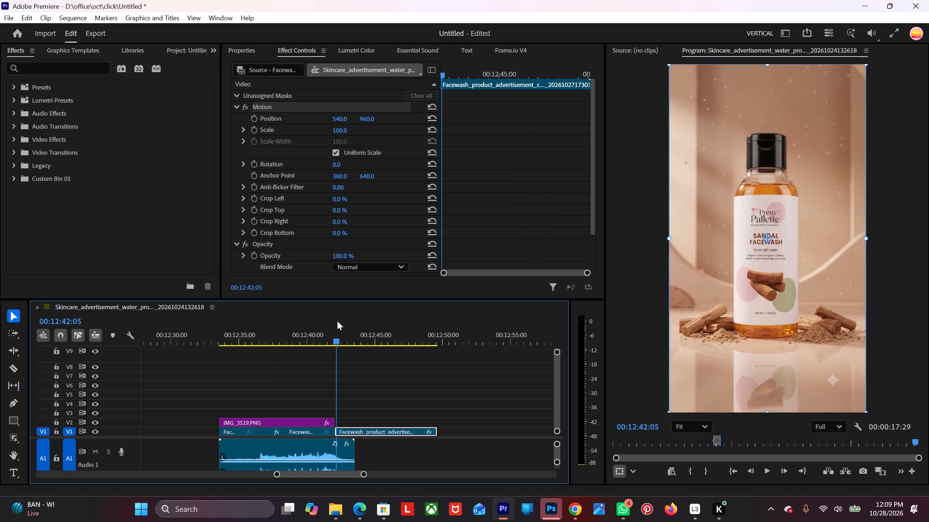
left_click_drag(337, 321, 354, 320)
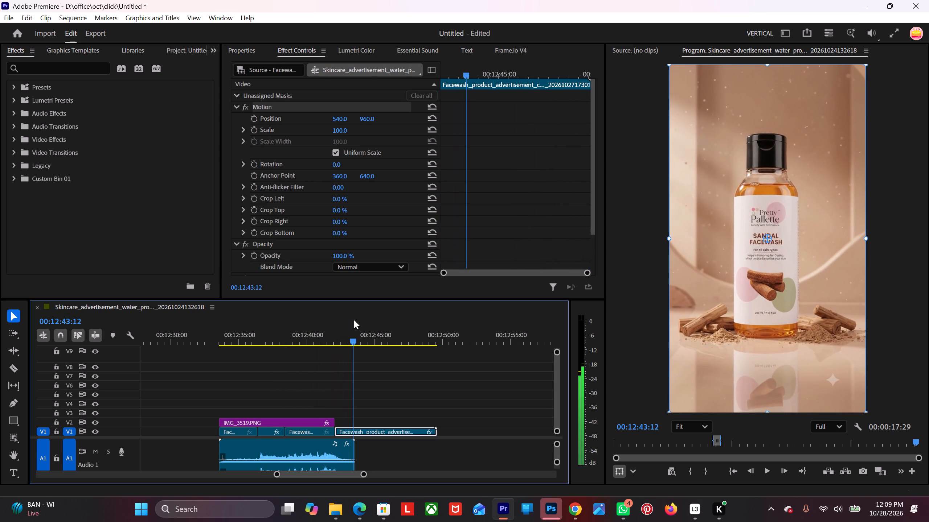
left_click_drag(354, 320, 354, 320)
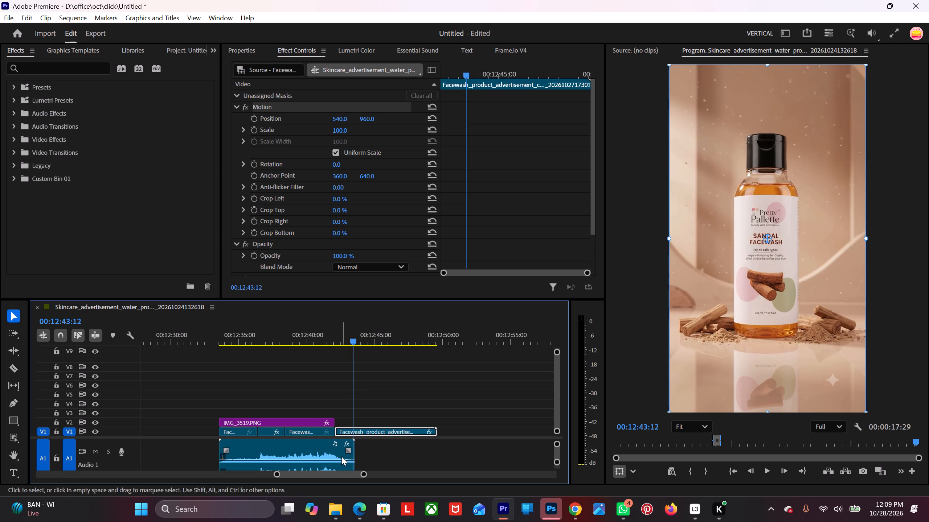
Look through the earlier advertisements in the sequence for the "Available On" end card and examine how its elements appear.
scroll(360, 389, "down", 8, "alt")
scroll(264, 403, "up", 4)
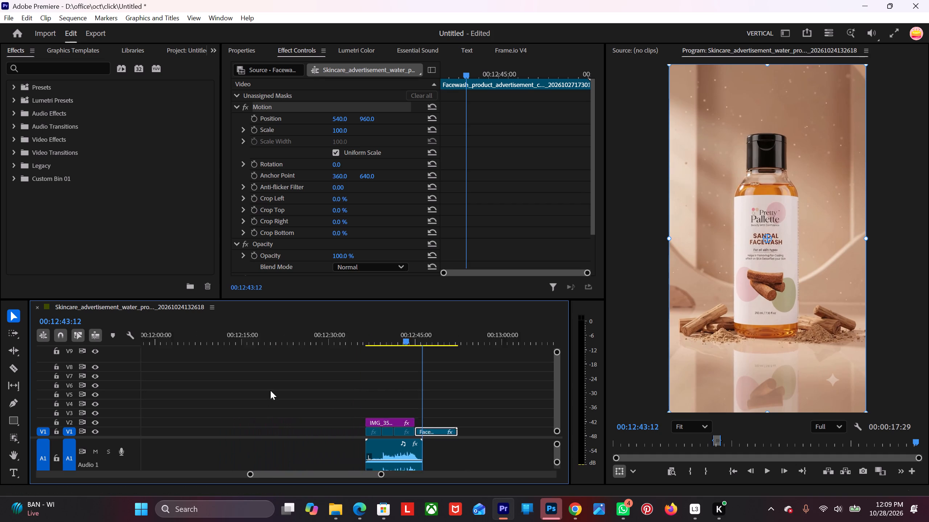
scroll(270, 390, "up", 8)
scroll(276, 377, "down", 5, "alt")
scroll(274, 373, "up", 11)
scroll(278, 375, "down", 10, "alt")
scroll(273, 380, "up", 11)
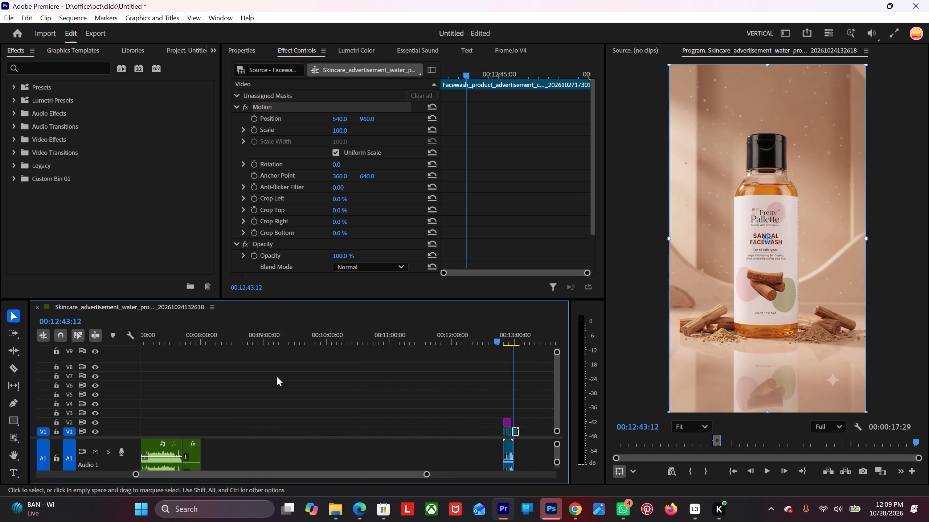
scroll(277, 377, "up", 4)
scroll(285, 380, "down", 7)
scroll(274, 378, "up", 16)
left_click_drag(367, 328, 353, 336)
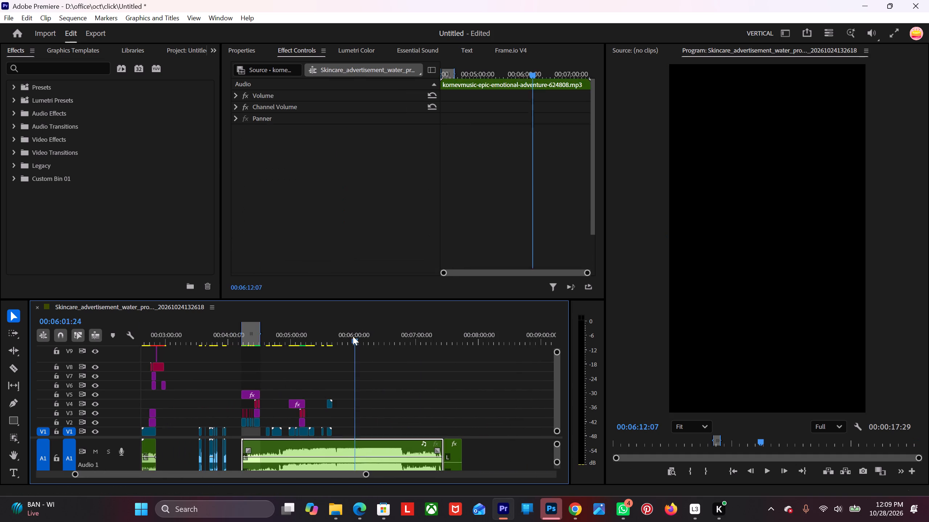
left_click_drag(353, 336, 199, 386)
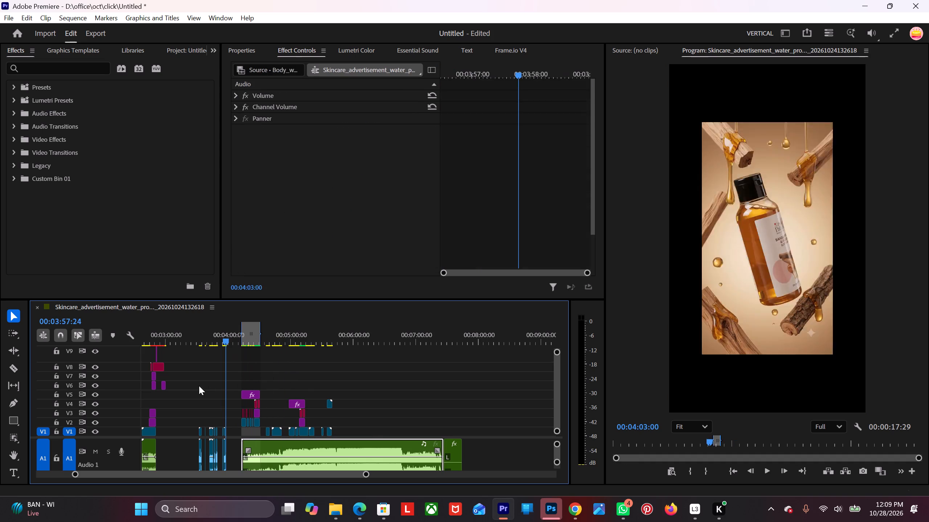
left_click_drag(199, 386, 206, 376)
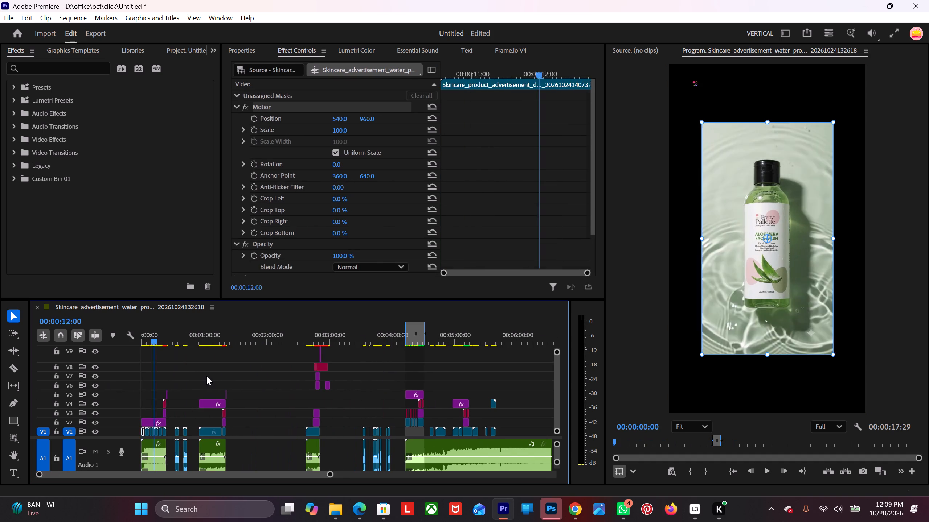
left_click_drag(206, 376, 193, 373)
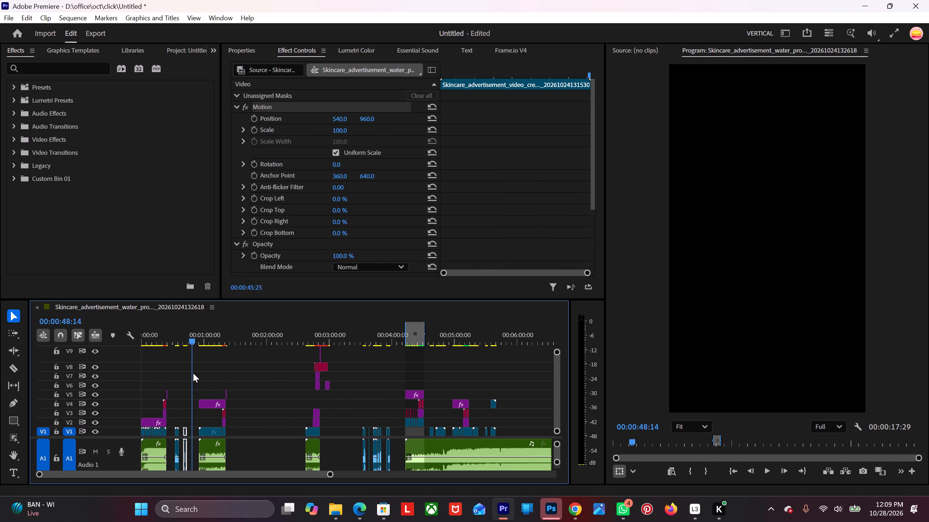
left_click_drag(193, 373, 310, 359)
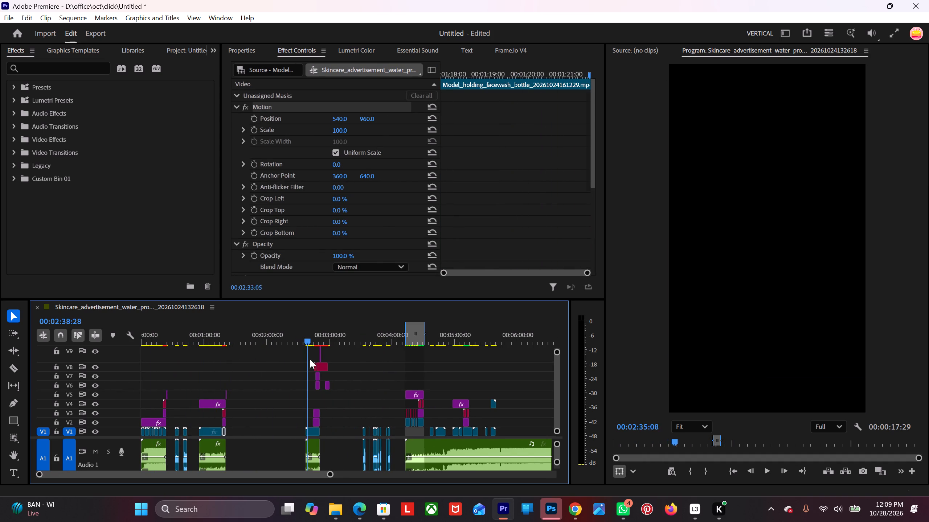
left_click_drag(310, 359, 319, 369)
scroll(318, 370, "up", 2, "alt")
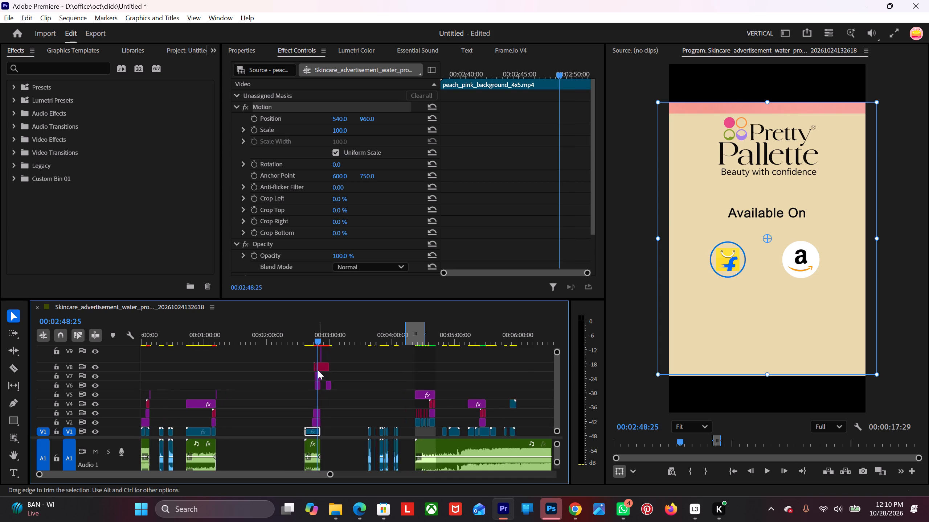
scroll(318, 370, "up", 17, "alt")
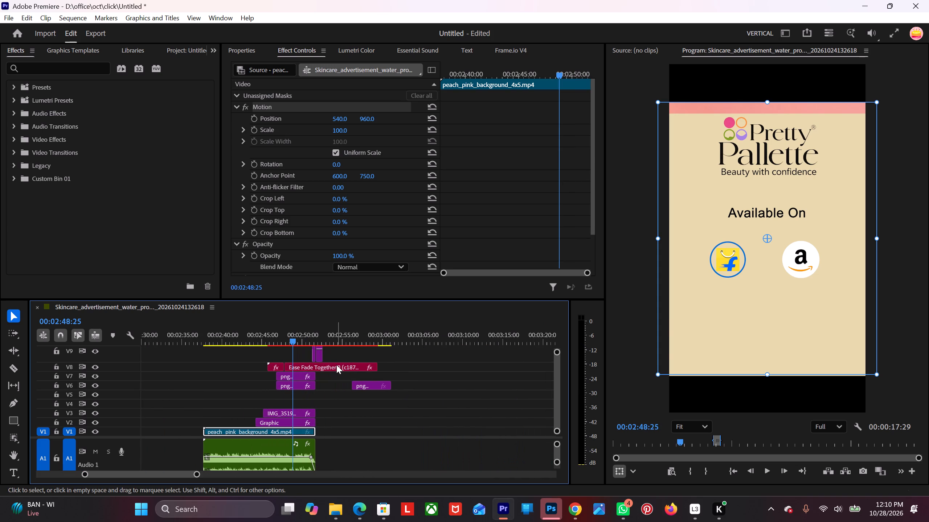
left_click_drag(293, 333, 290, 342)
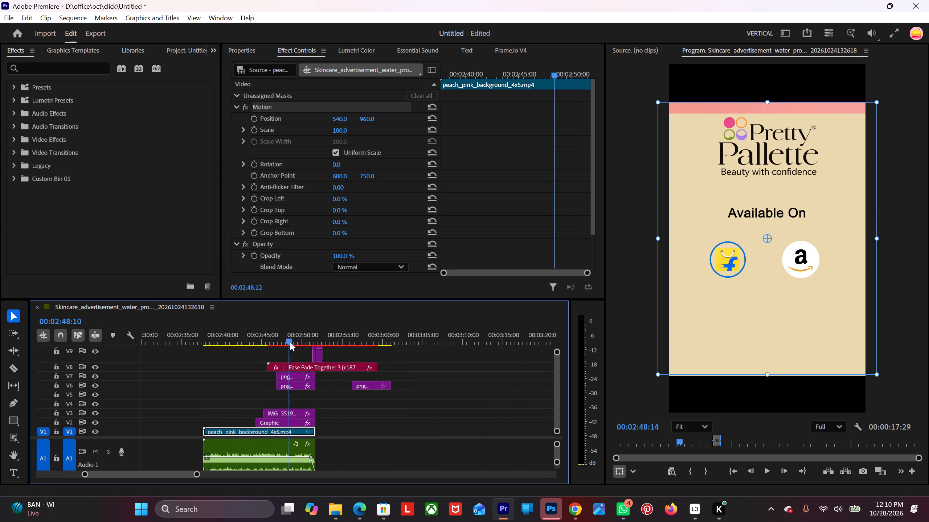
left_click_drag(290, 342, 272, 370)
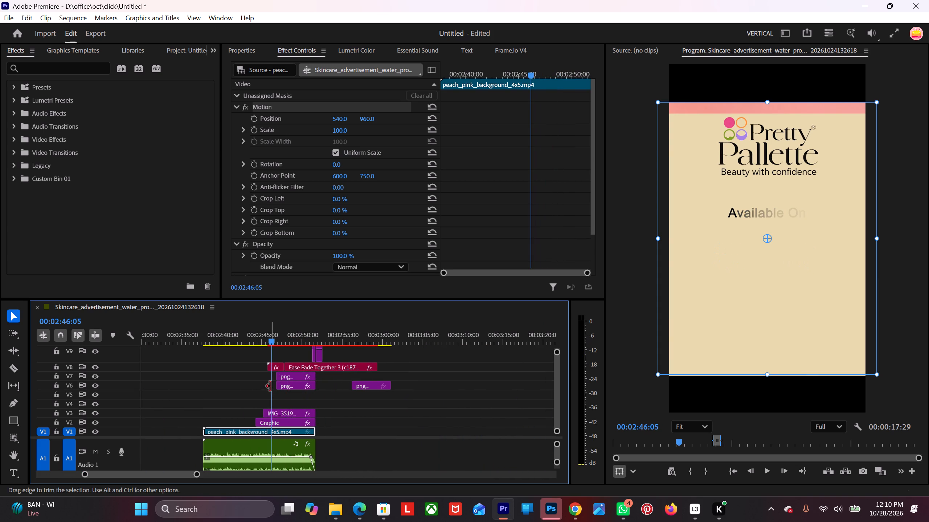
Copy the earlier end card's logo, "Available On" text animation and store icons above the closing shot, from V2 up, starting at the soundtrack's end.
scroll(286, 393, "down", 5)
scroll(285, 391, "down", 2, "alt")
left_click_drag(223, 346, 259, 360)
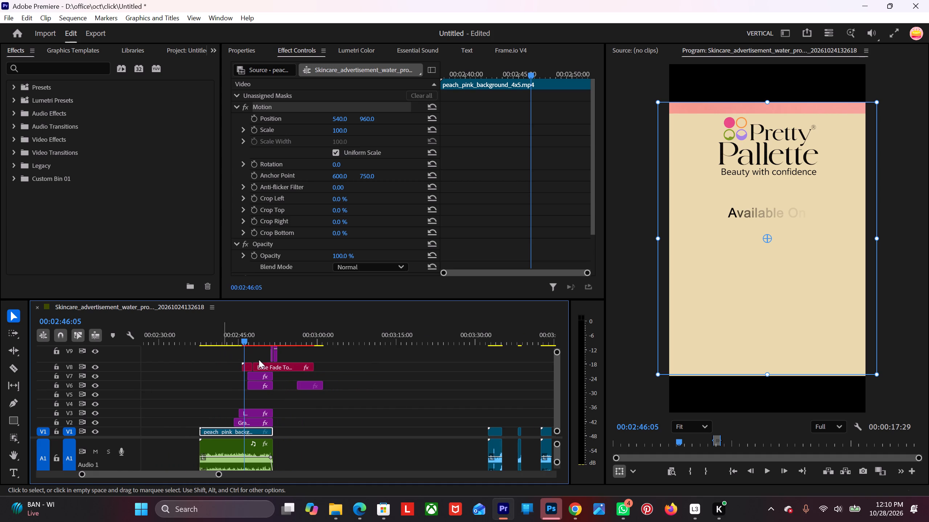
left_click_drag(259, 360, 267, 363)
left_click_drag(228, 353, 261, 383)
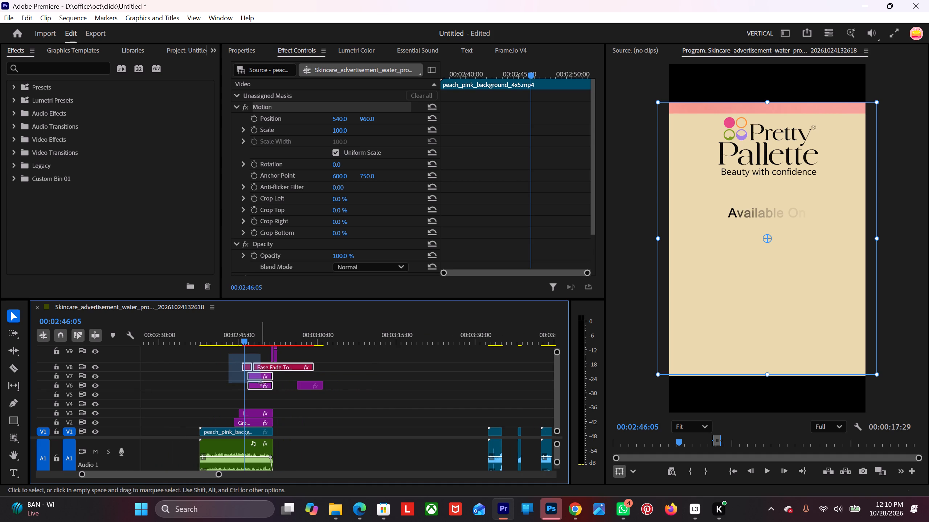
left_click_drag(261, 383, 321, 410)
scroll(321, 410, "down", 6)
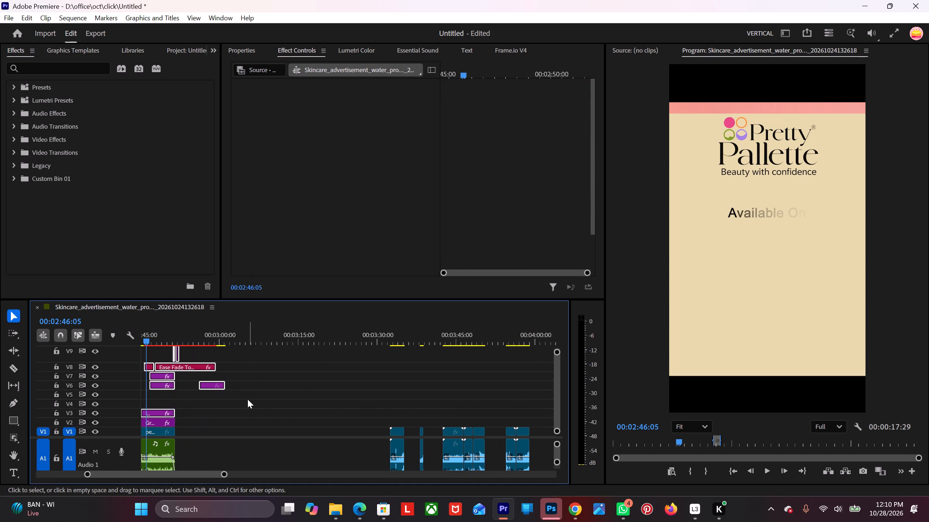
scroll(251, 394, "up", 4)
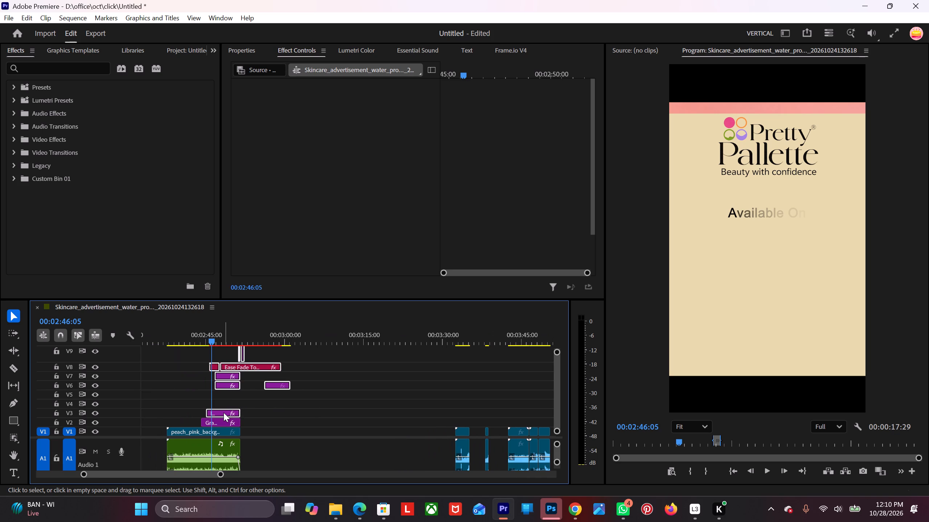
left_click_drag(224, 413, 537, 406, "alt")
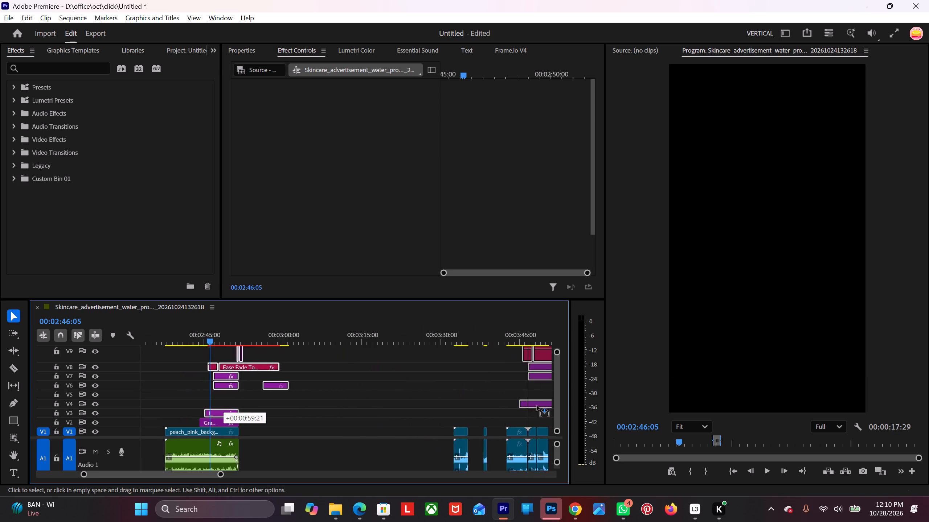
left_click_drag(537, 406, 558, 410, "alt")
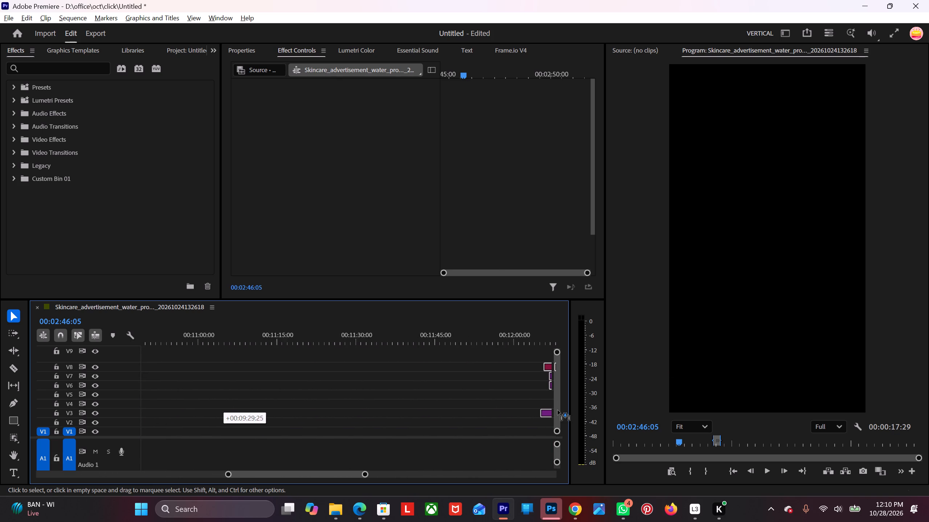
left_click_drag(558, 410, 295, 414, "alt")
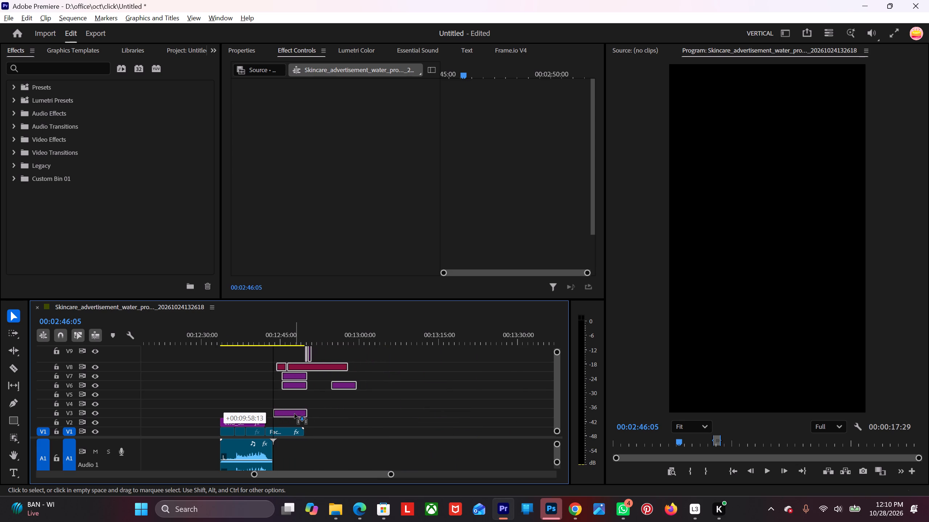
left_click_drag(295, 414, 292, 420, "alt")
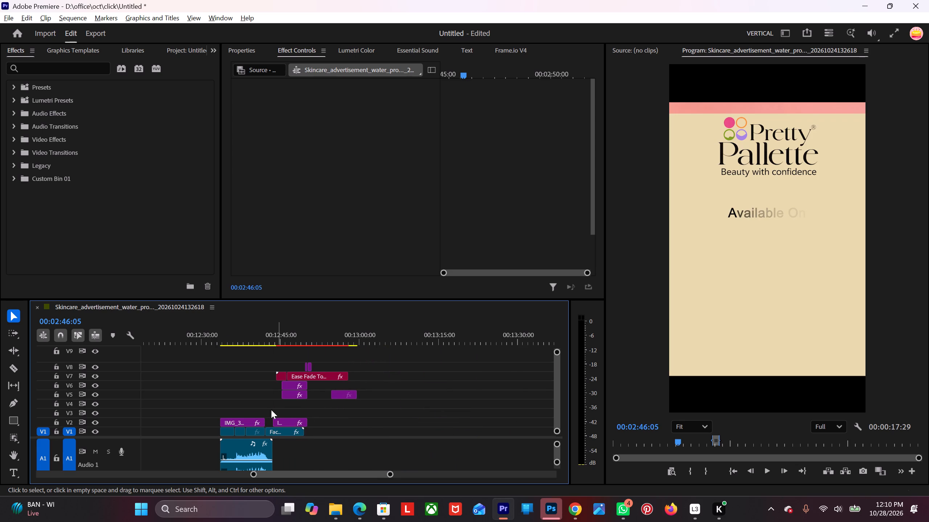
Review the copied logo, "Available On" text and store icons over the closing shot, checking their timing and legibility against the bottle.
scroll(268, 408, "up", 6, "alt")
left_click_drag(255, 337, 270, 340)
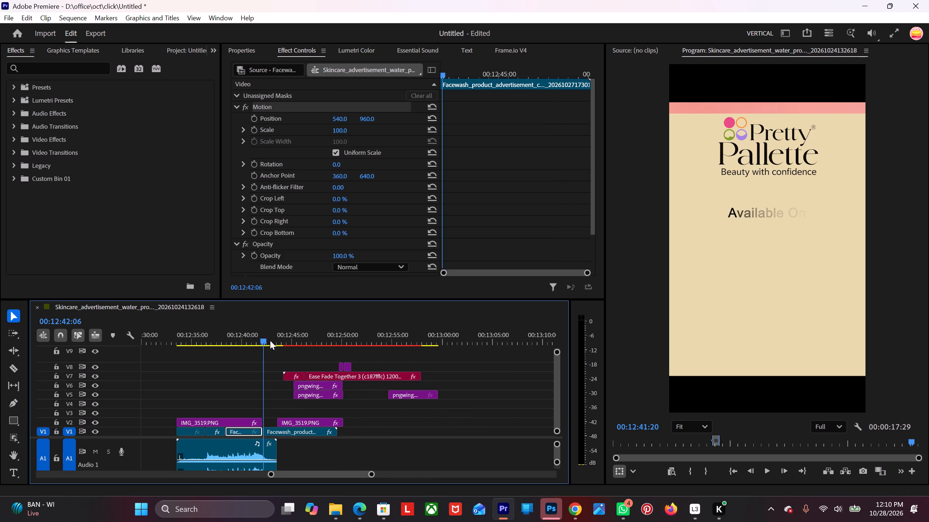
left_click_drag(270, 340, 297, 342)
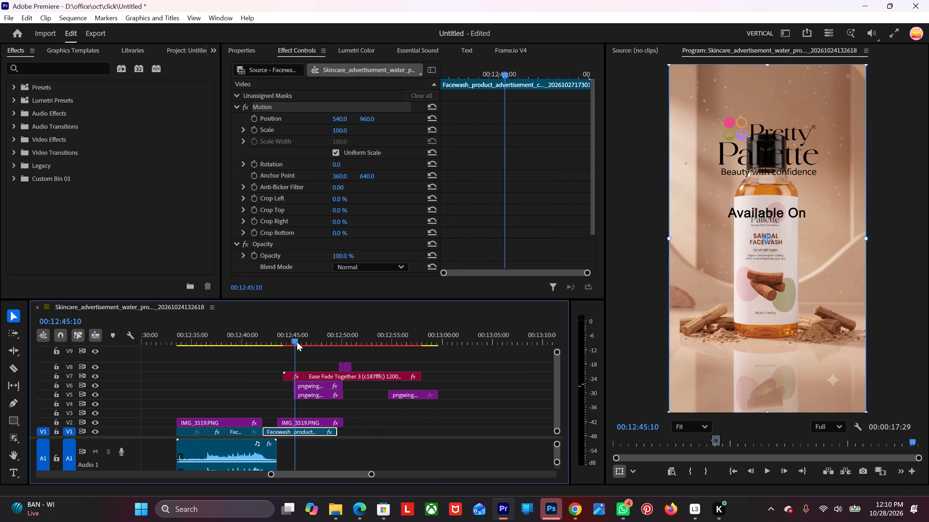
left_click_drag(297, 342, 303, 342)
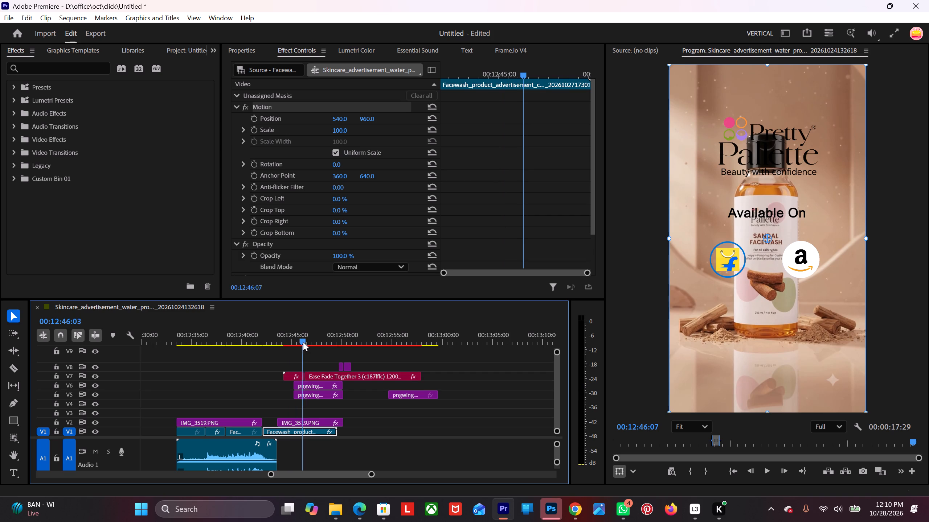
left_click_drag(303, 342, 298, 347)
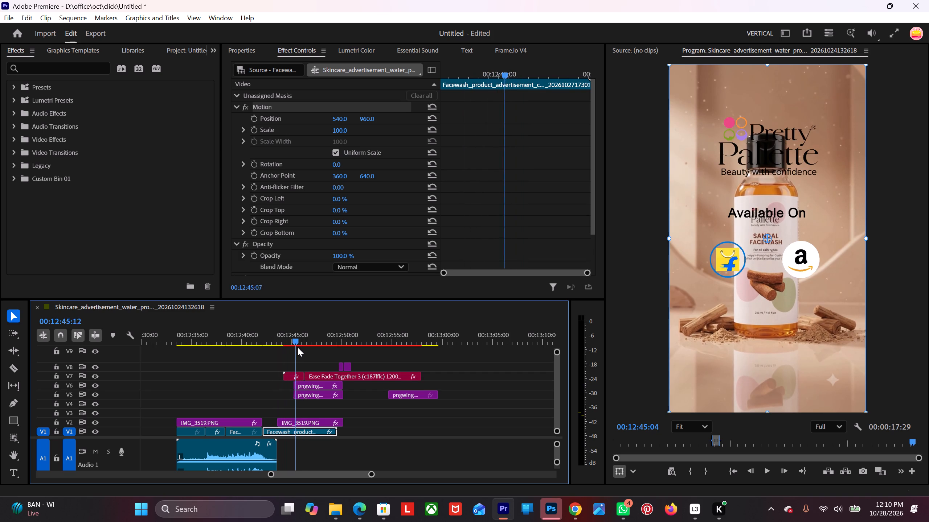
left_click_drag(298, 347, 344, 349)
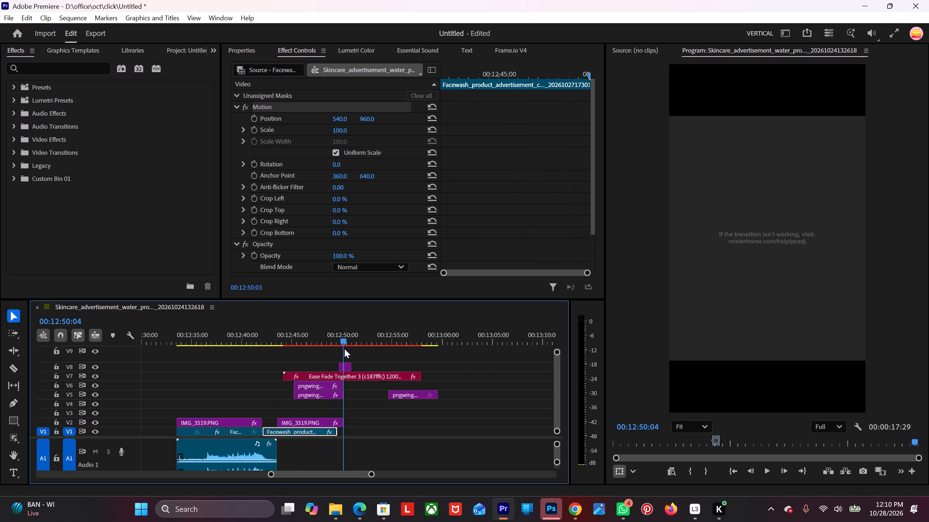
left_click_drag(344, 349, 309, 355)
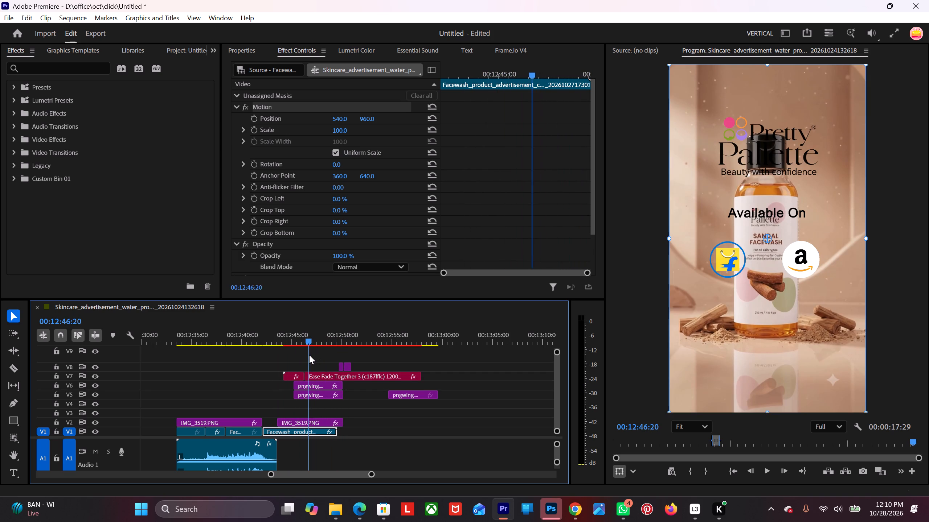
left_click_drag(309, 355, 294, 357)
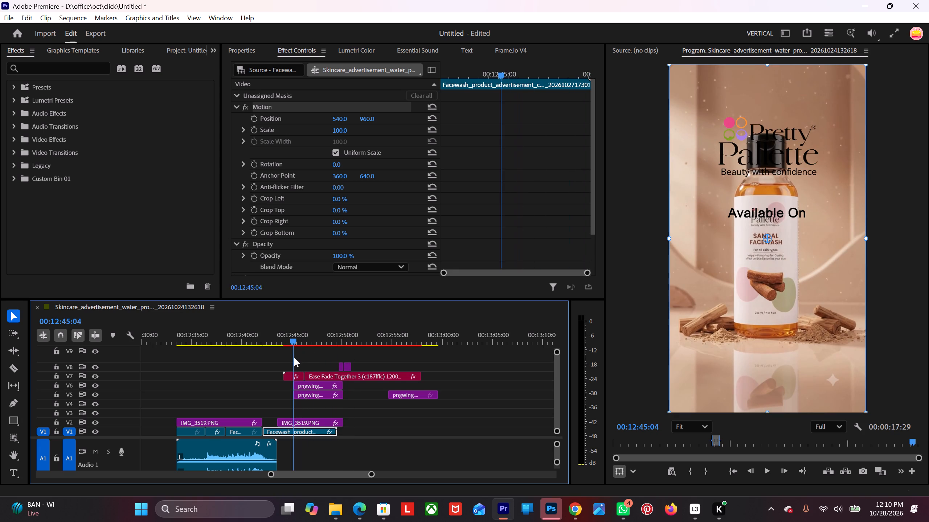
left_click_drag(294, 357, 308, 358)
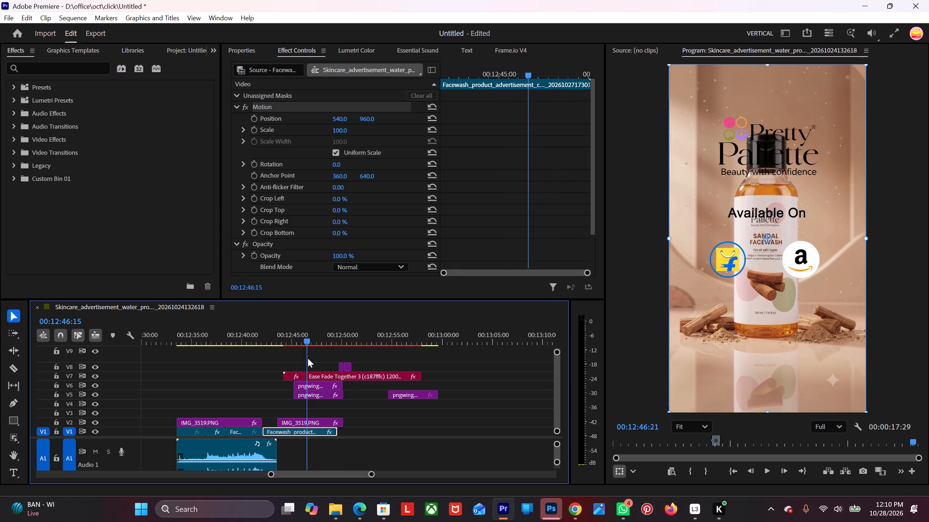
left_click_drag(308, 358, 323, 360)
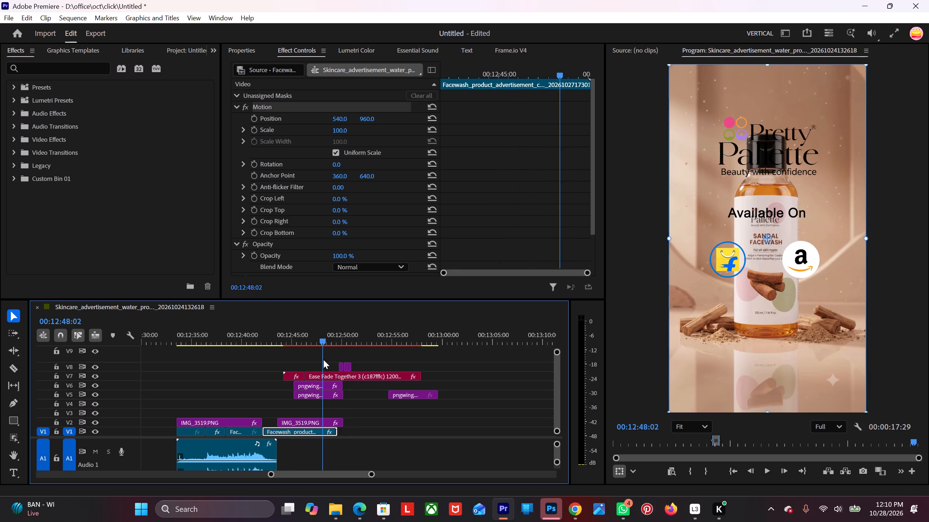
left_click_drag(323, 360, 287, 366)
key("space")
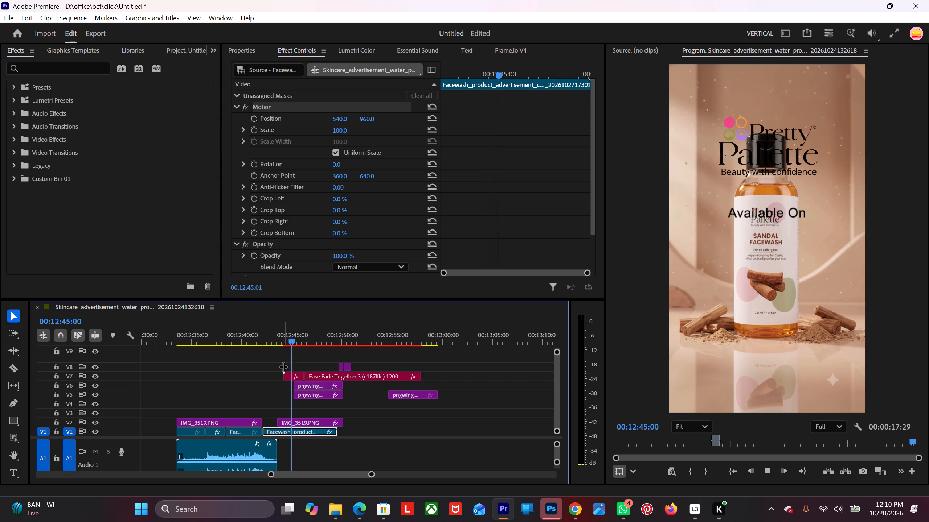
key("space")
Examine the peach-background advertisement's end card, checking how its background panel, logo, "Available On" text, store icons and closing transition appear.
scroll(261, 376, "down", 5, "alt")
scroll(259, 376, "up", 7)
scroll(272, 376, "down", 11)
scroll(249, 374, "up", 7)
scroll(240, 370, "down", 7, "alt")
scroll(168, 368, "up", 14)
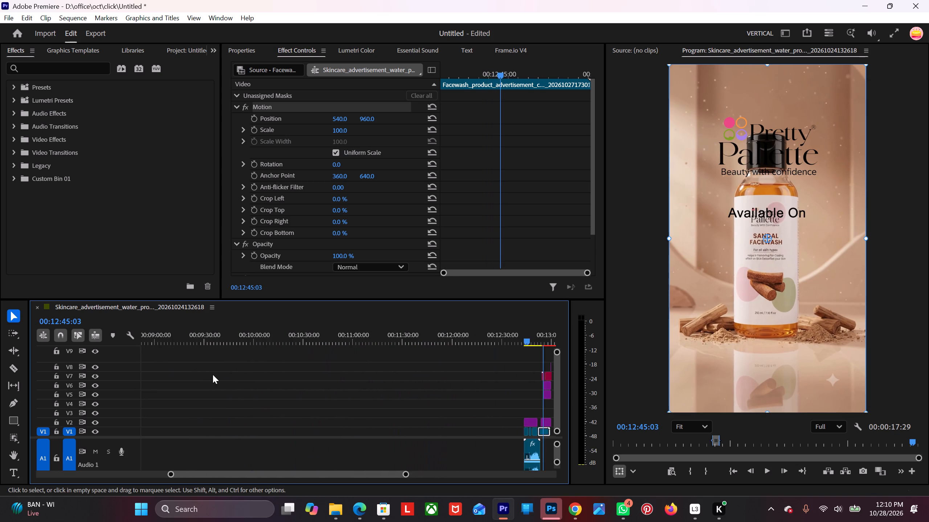
scroll(213, 374, "up", 20)
scroll(213, 374, "up", 20)
scroll(213, 374, "up", 8)
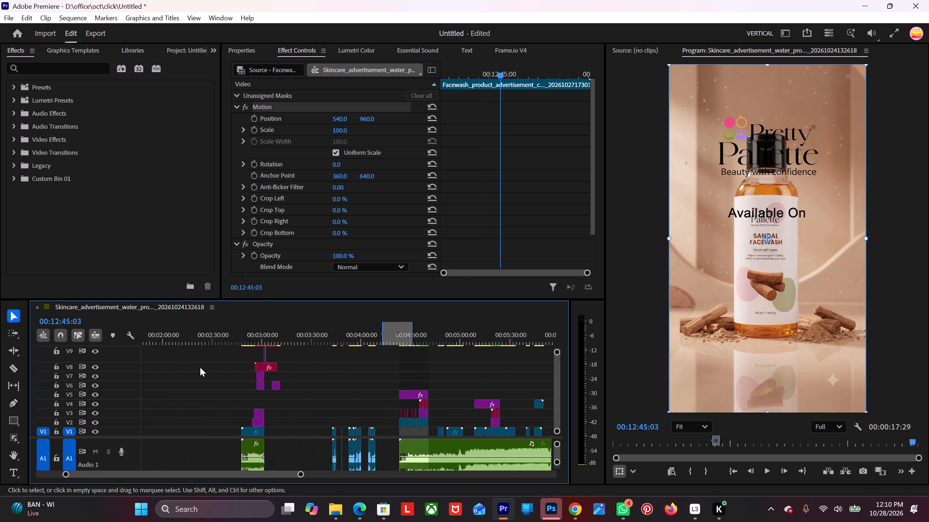
scroll(200, 367, "up", 20)
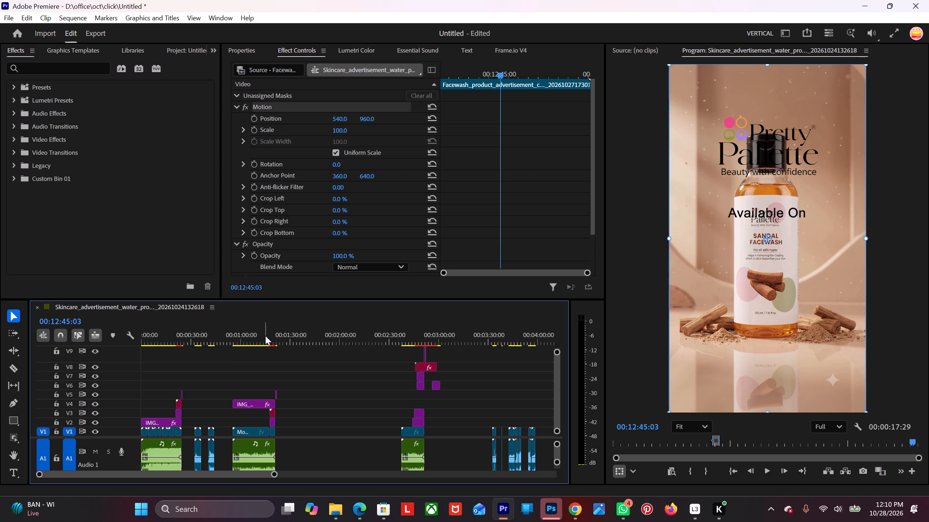
left_click(273, 336)
left_click_drag(273, 336, 313, 345)
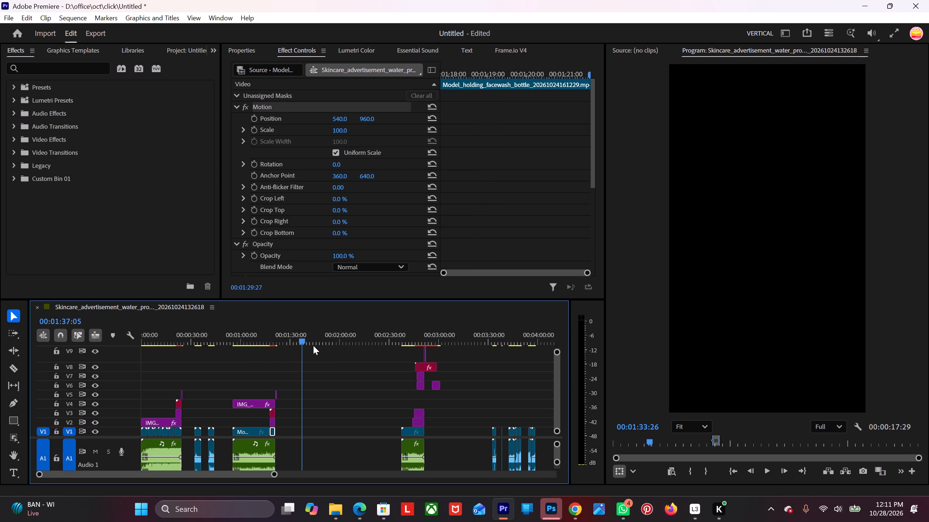
left_click_drag(313, 345, 429, 357)
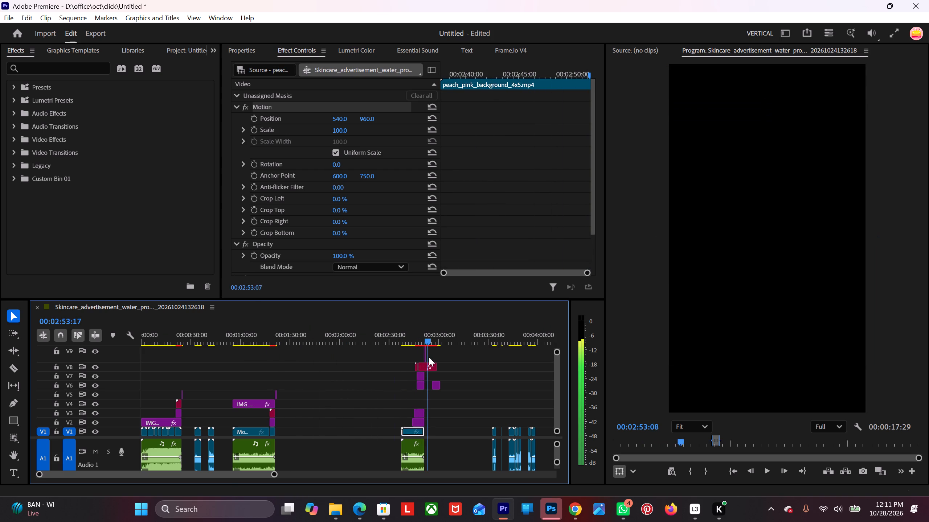
left_click_drag(429, 357, 419, 362)
scroll(405, 388, "down", 6)
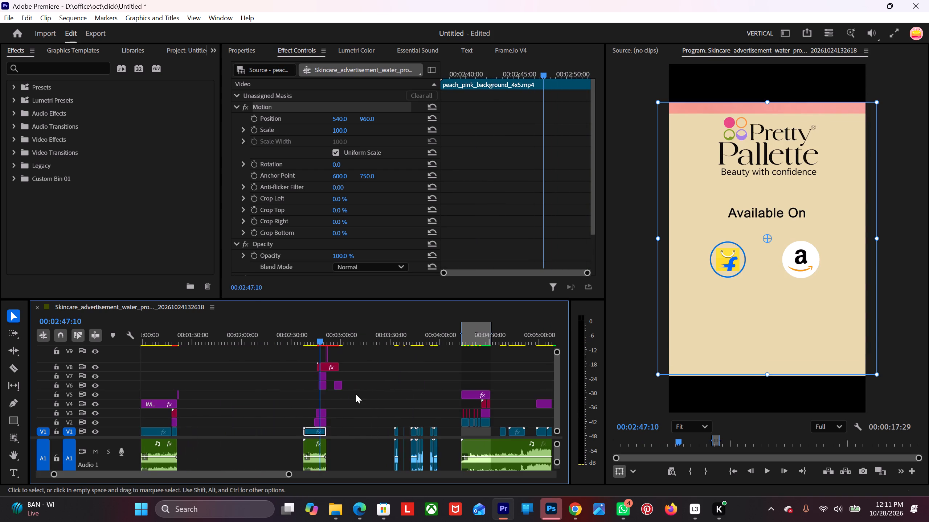
scroll(326, 395, "up", 16)
scroll(360, 386, "down", 5)
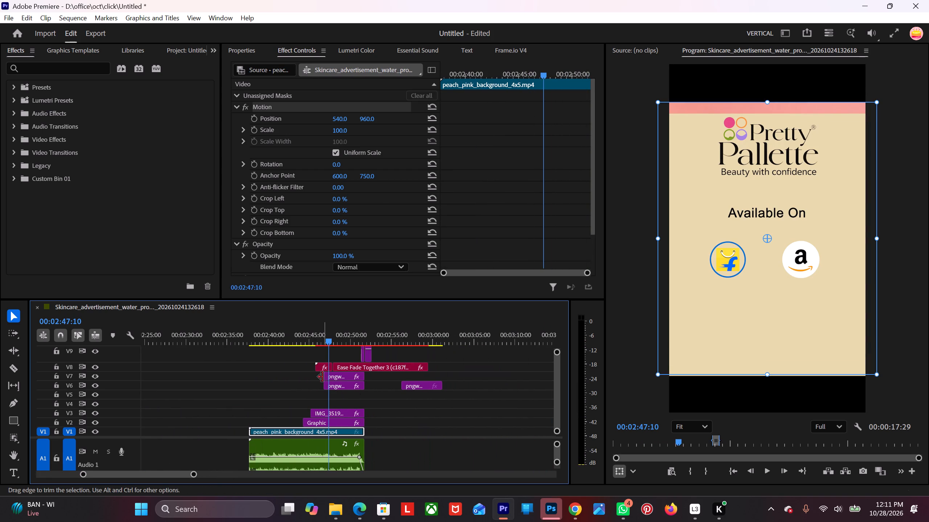
key("space")
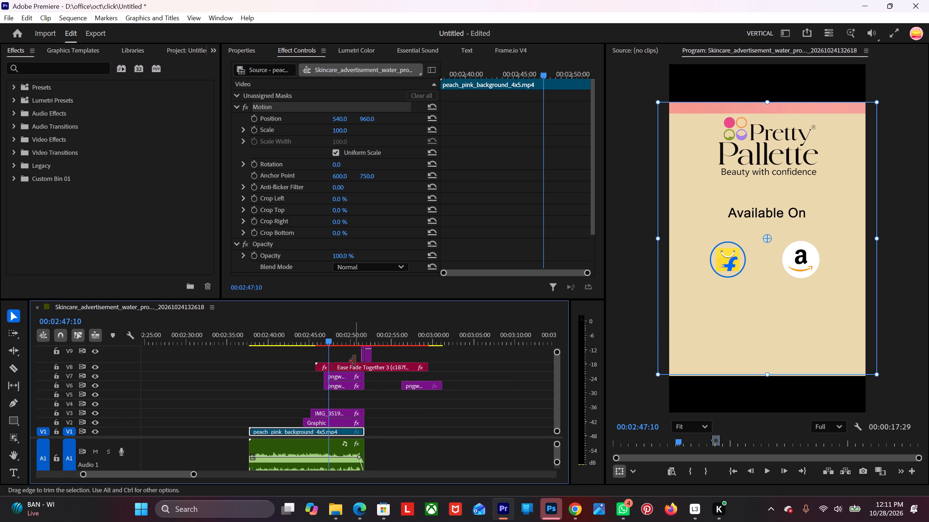
key("space")
key("space")
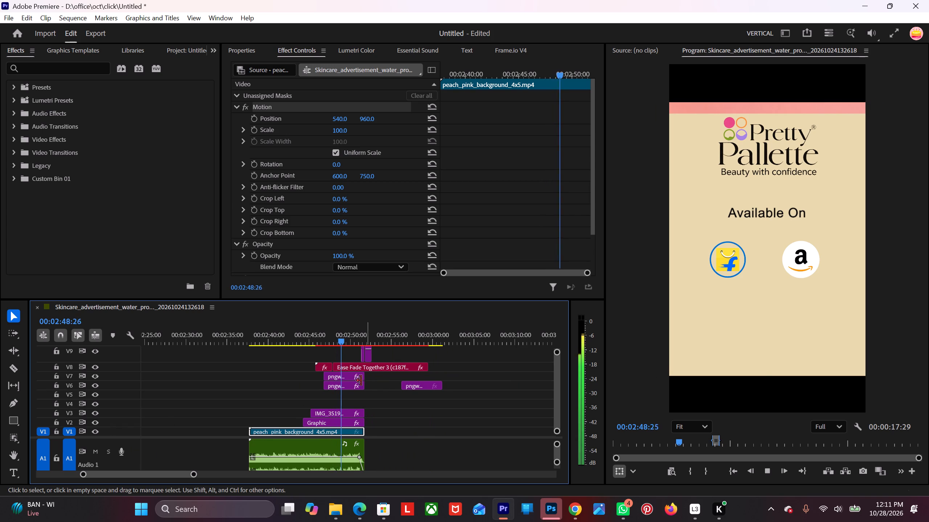
key("space")
left_click_drag(344, 336, 285, 383)
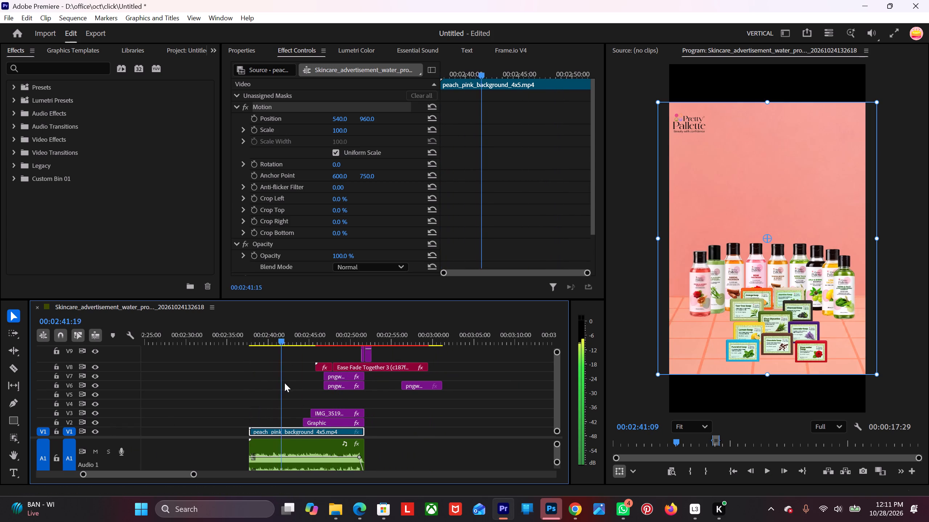
left_click_drag(285, 383, 312, 375)
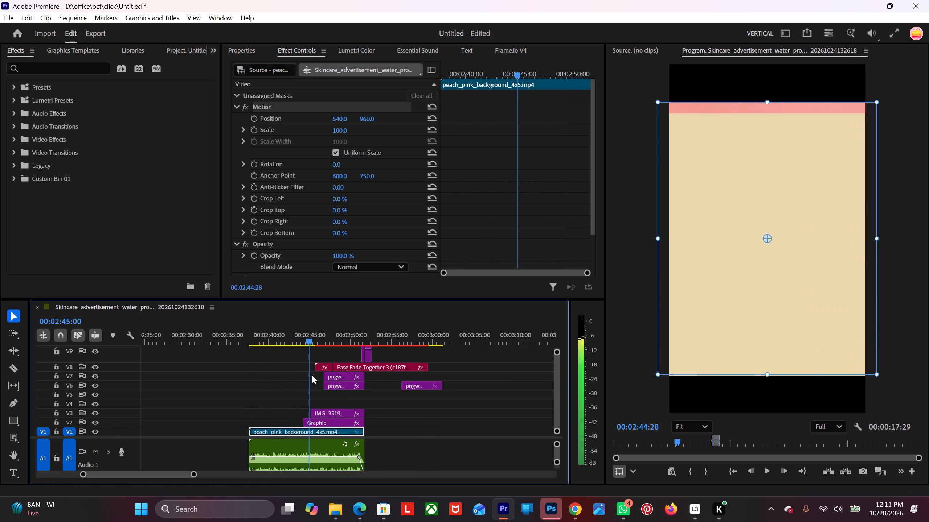
left_click_drag(312, 375, 317, 374)
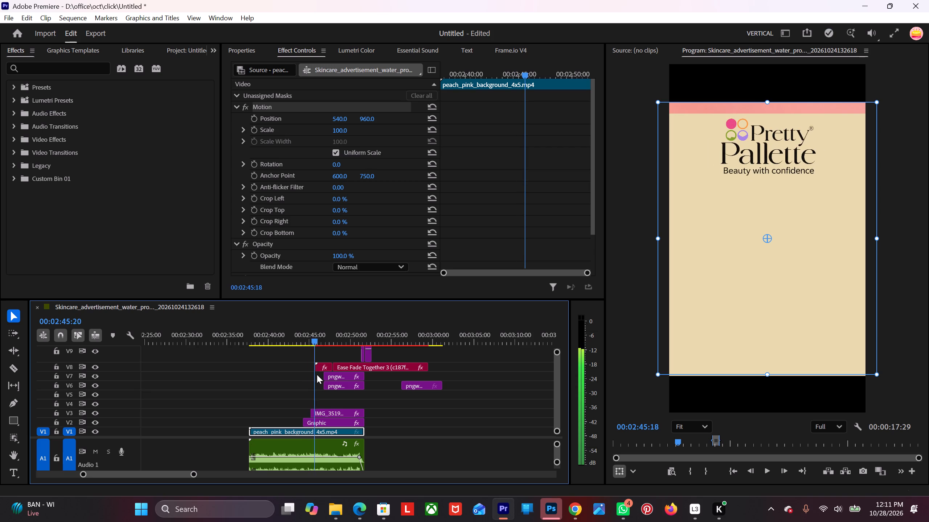
left_click_drag(317, 374, 324, 374)
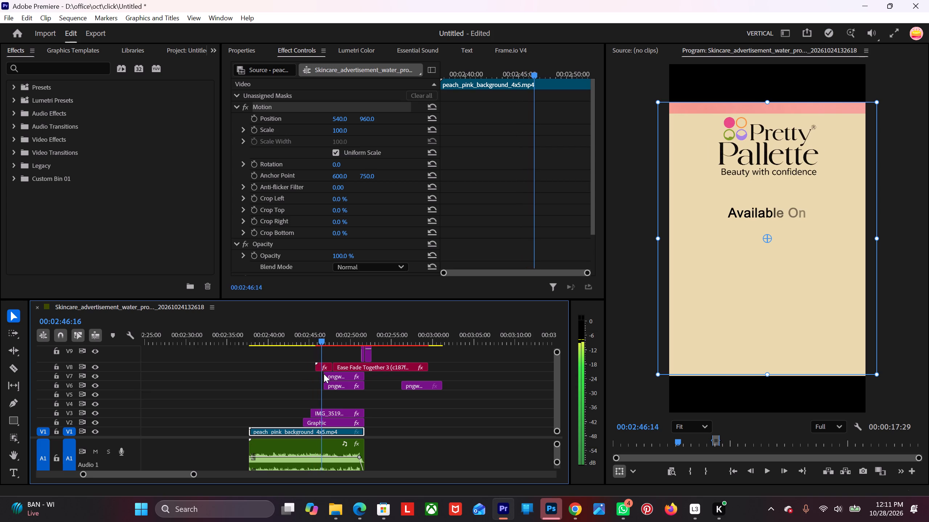
left_click_drag(324, 374, 357, 370)
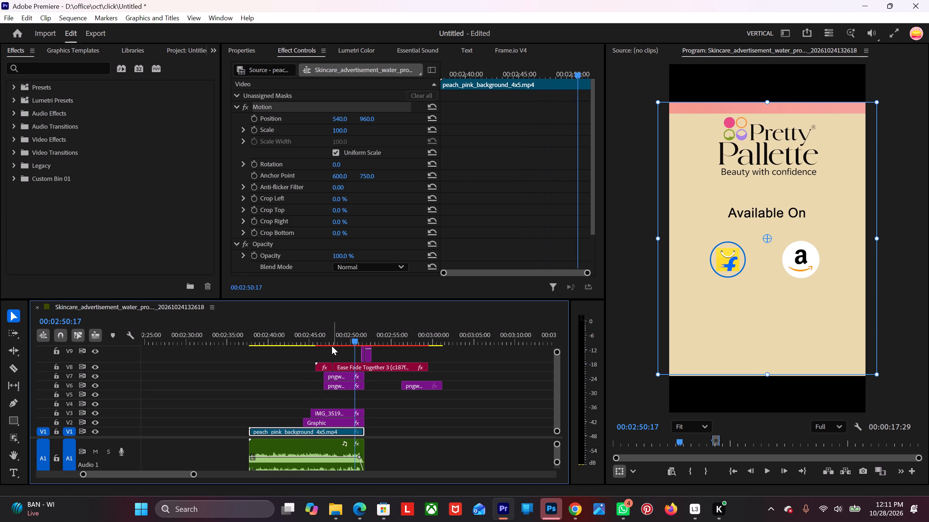
scroll(330, 349, "down", 3)
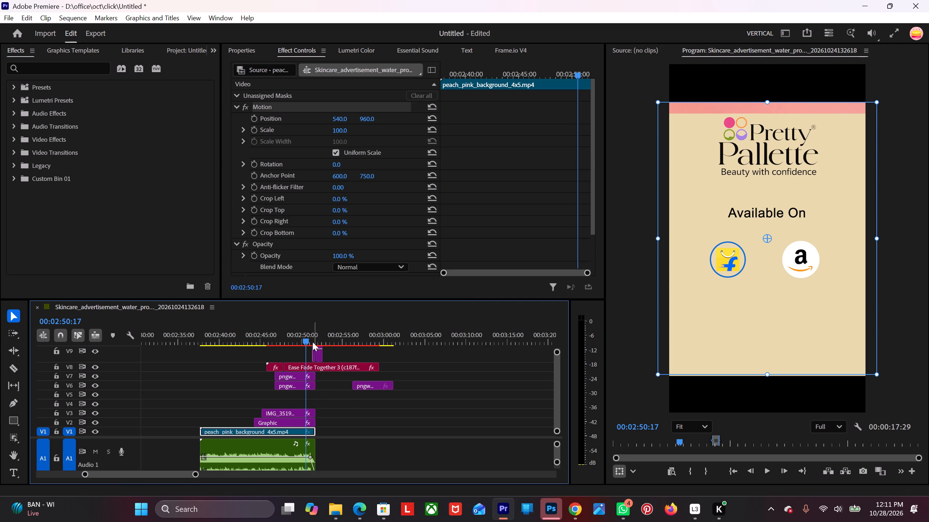
left_click_drag(301, 341, 317, 335)
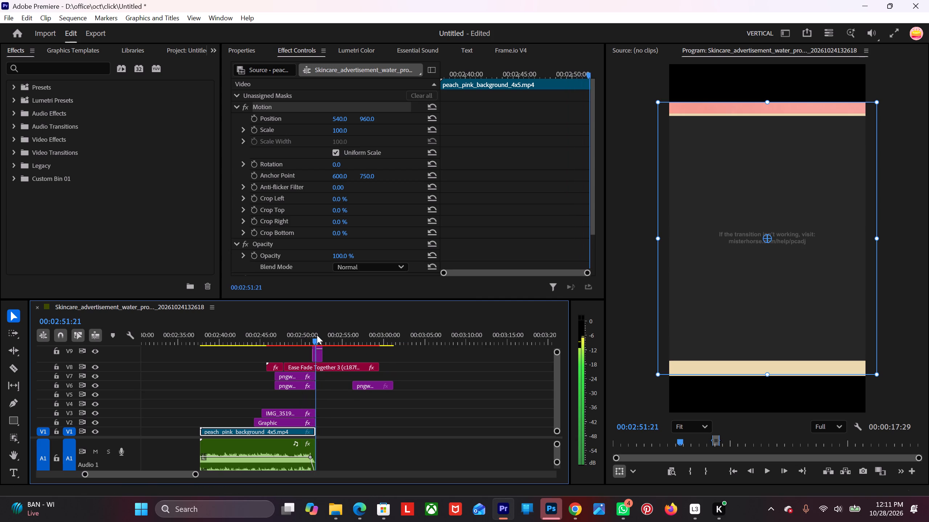
left_click_drag(317, 335, 304, 344)
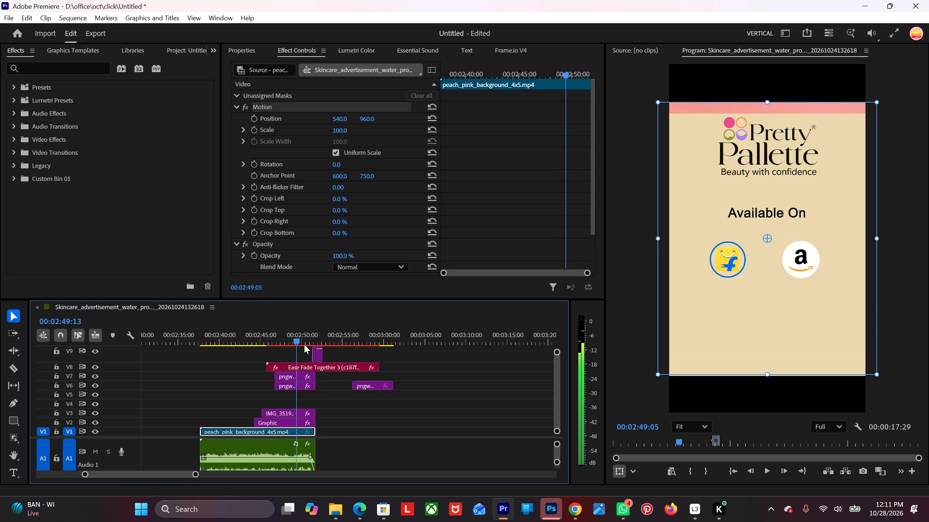
left_click_drag(304, 344, 316, 344)
scroll(349, 377, "down", 5)
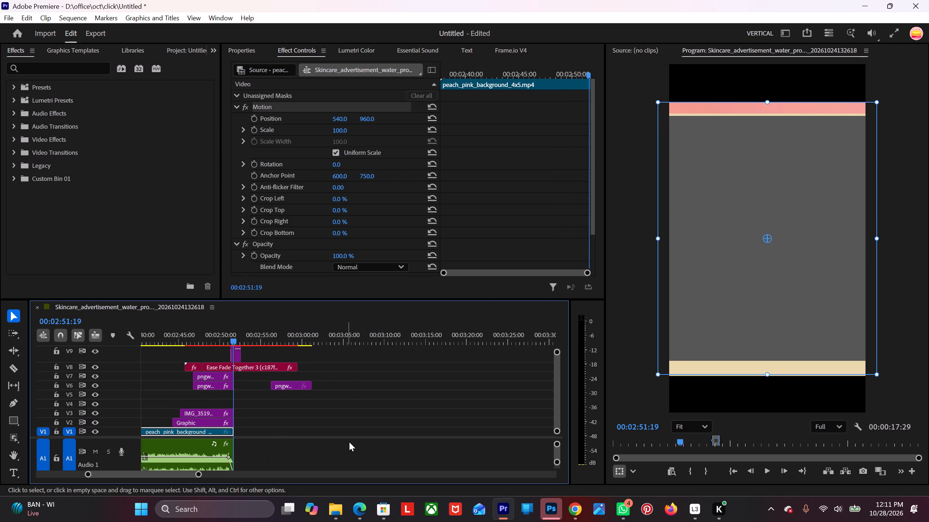
Delete the short transition clips on V8 at the end of the end card copied into the sandal facewash advertisement.
scroll(354, 437, "down", 20, "alt")
scroll(354, 437, "down", 20, "alt")
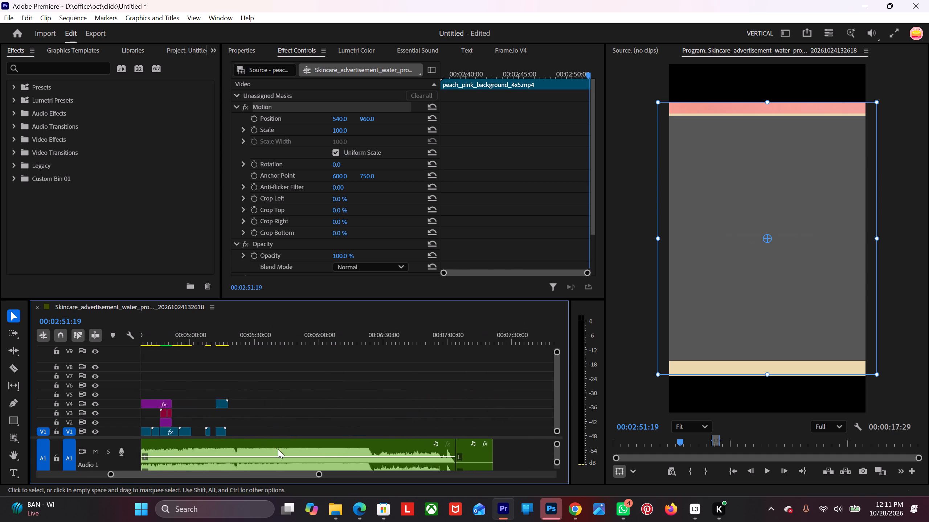
scroll(278, 449, "down", 12, "alt")
scroll(435, 403, "down", 14, "alt")
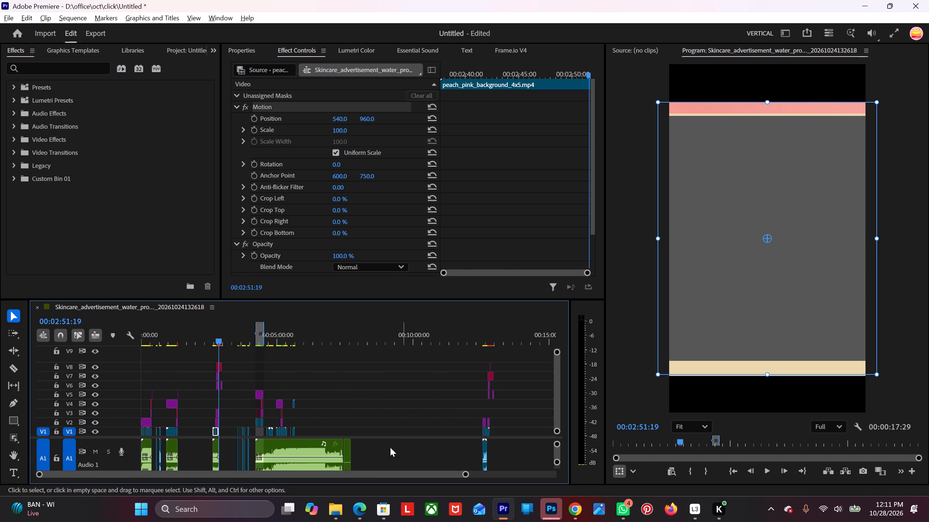
left_click_drag(376, 473, 427, 471)
scroll(365, 410, "up", 10, "alt")
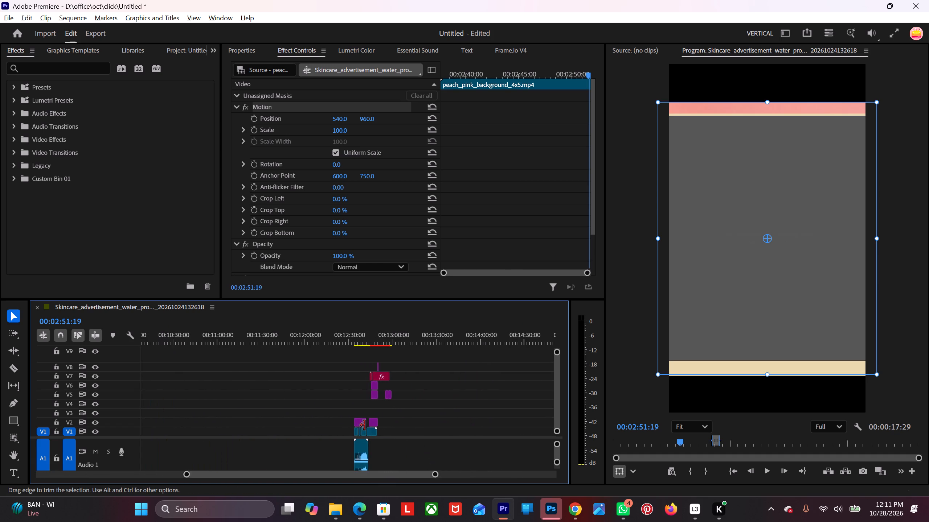
scroll(365, 425, "up", 10, "alt")
left_click(345, 350)
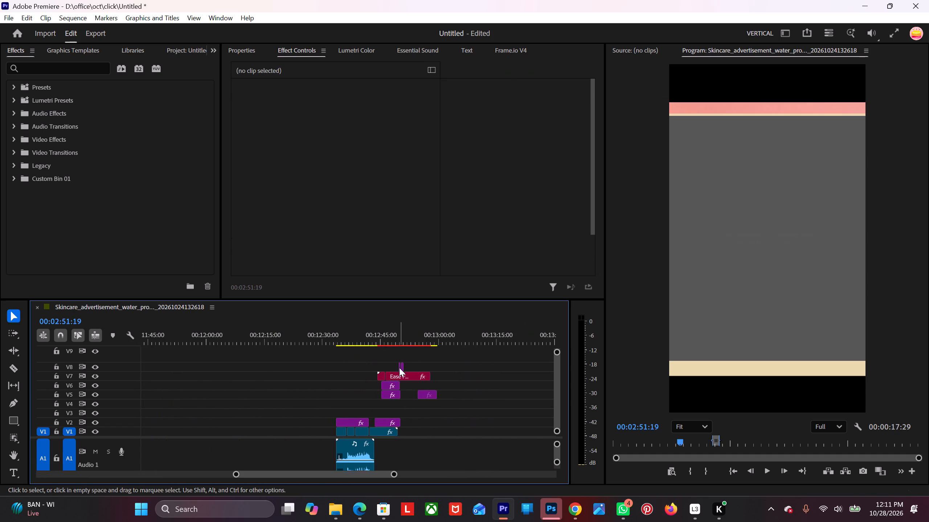
left_click(400, 368)
key("Delete")
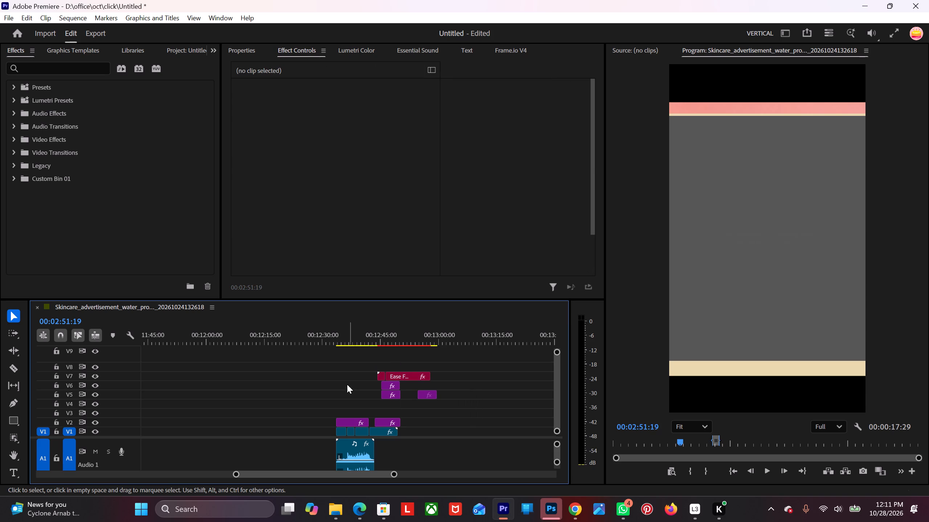
Move the copied "Available On" text animation and store icon clips down two tracks, onto V3 to V5, keeping their timing.
left_click_drag(338, 362, 442, 396)
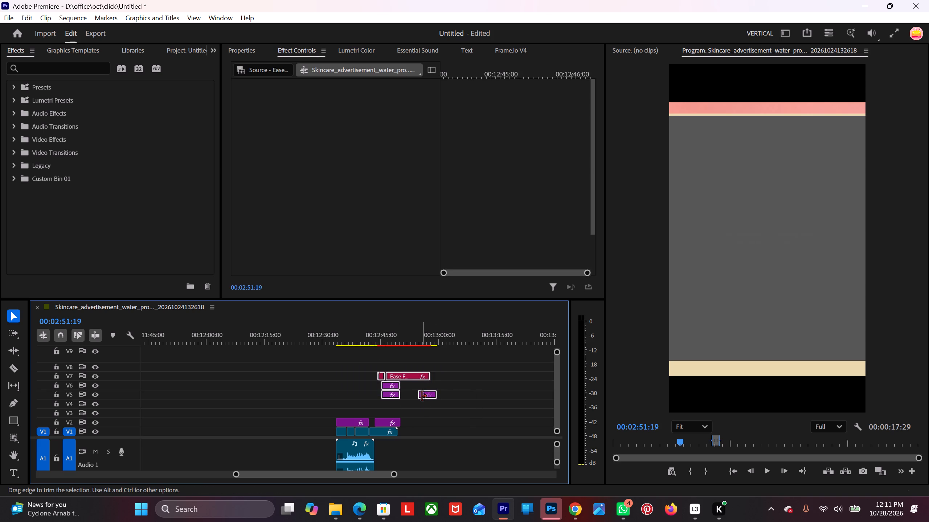
left_click_drag(388, 389, 388, 393)
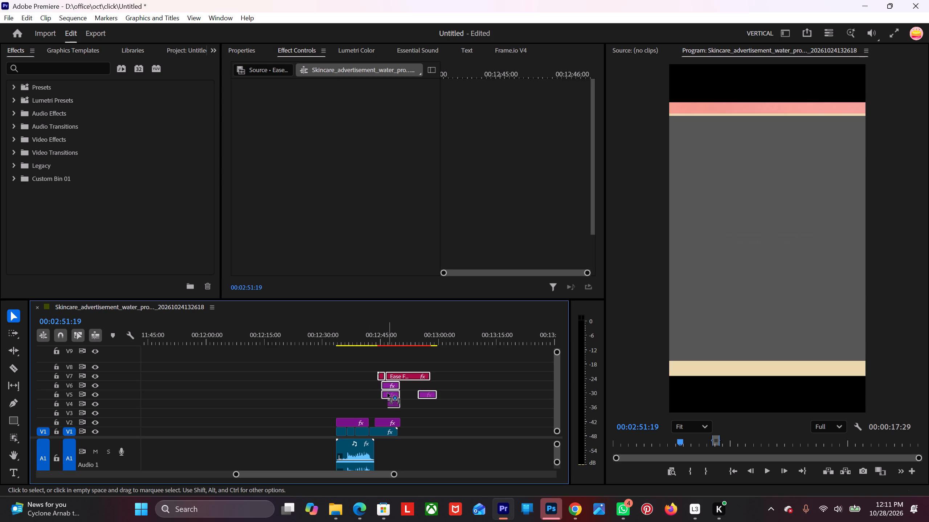
left_click_drag(388, 393, 387, 403)
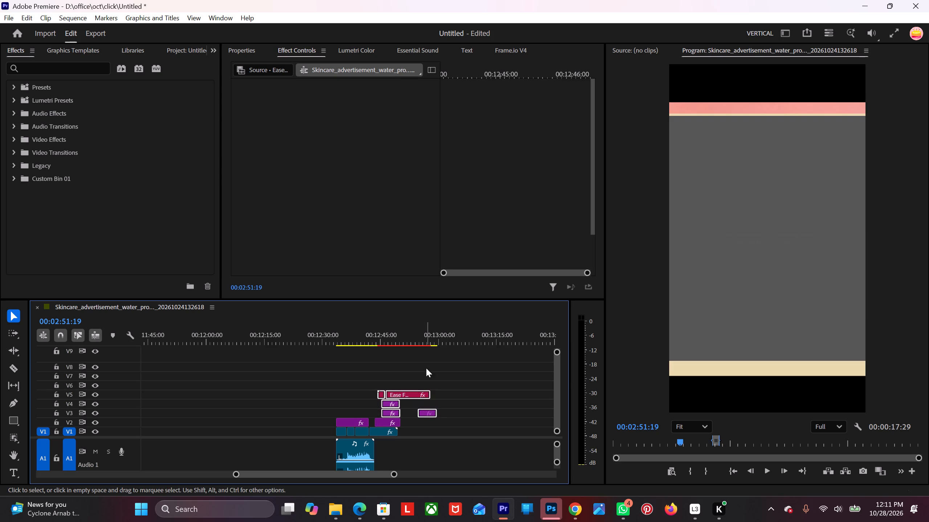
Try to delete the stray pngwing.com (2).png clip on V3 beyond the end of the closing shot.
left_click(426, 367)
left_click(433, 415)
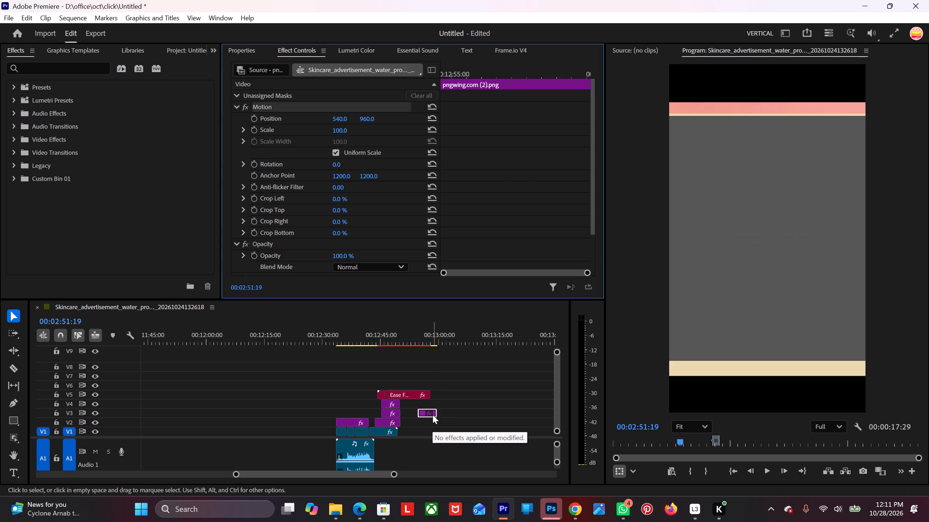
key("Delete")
Delete the large Pretty Pallette logo clip, IMG_3519.PNG, from V2 above the closing shot.
left_click_drag(345, 338, 388, 347)
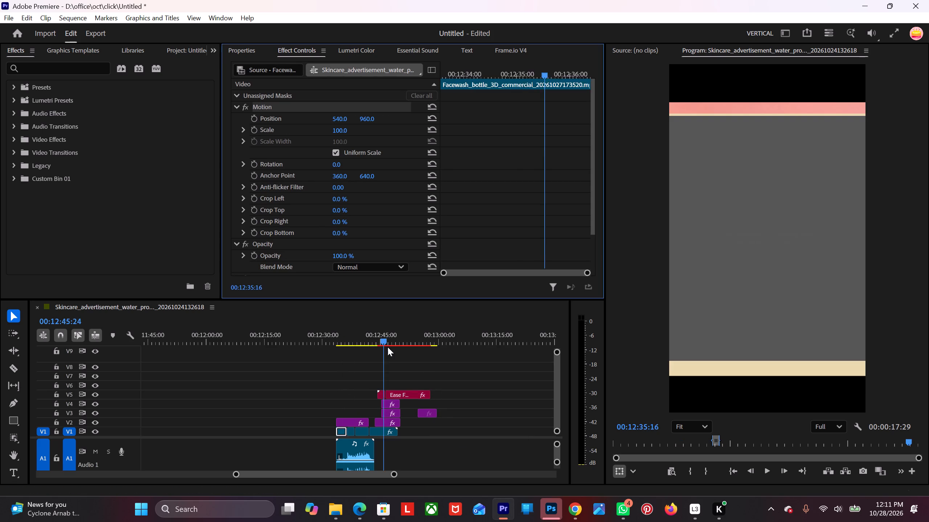
left_click_drag(388, 347, 394, 351)
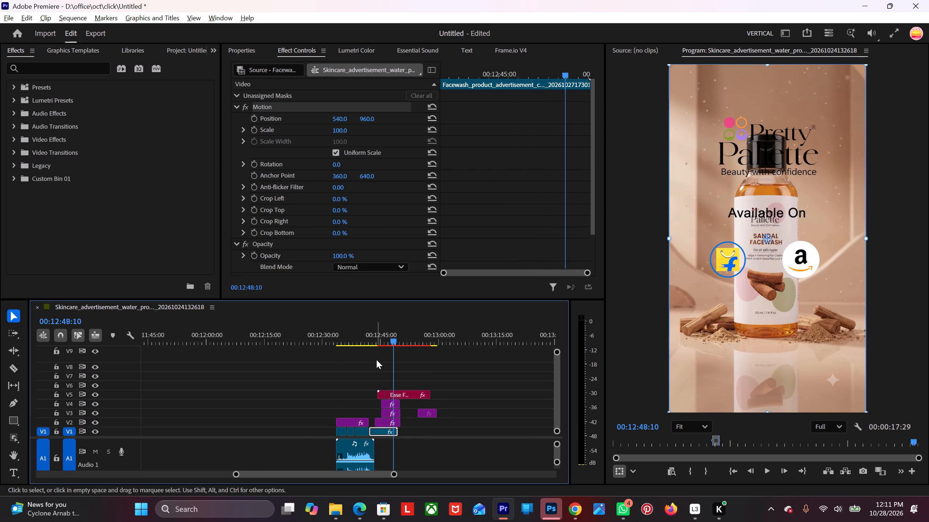
scroll(376, 360, "up", 12, "alt")
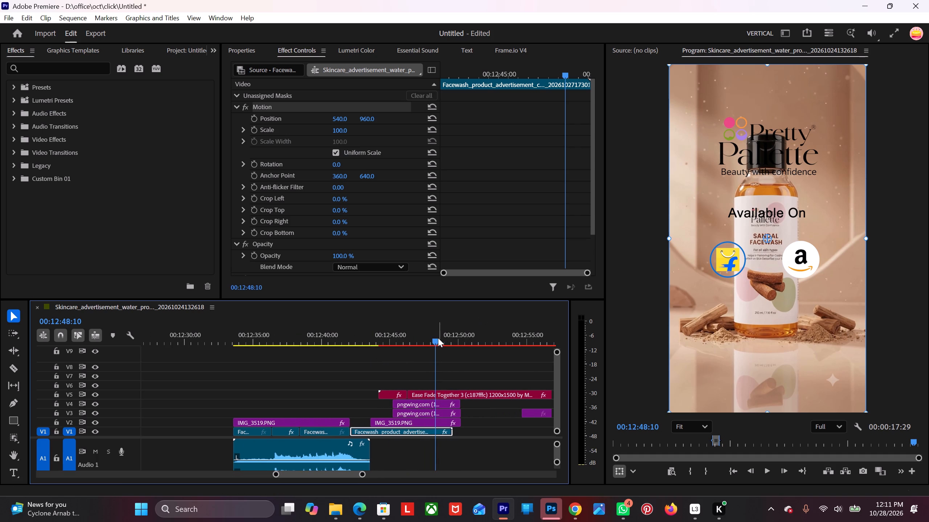
left_click_drag(438, 338, 406, 349)
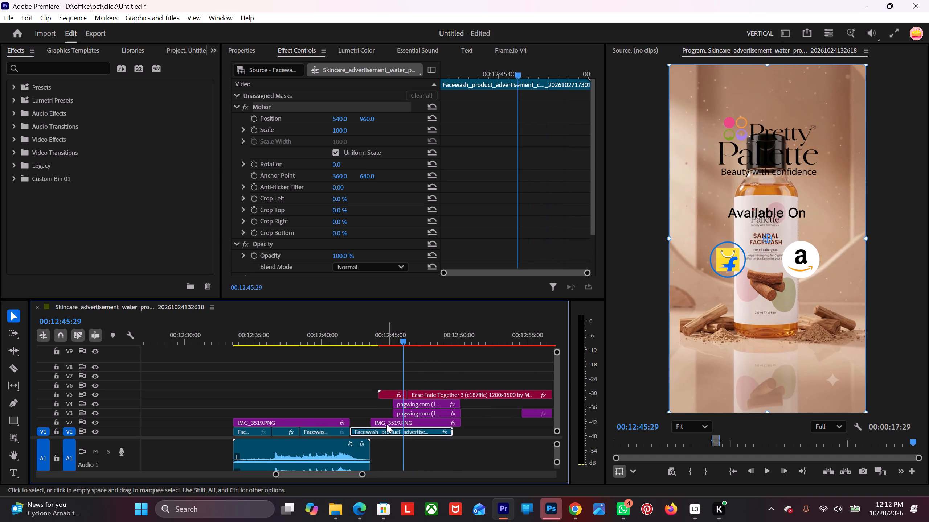
left_click(386, 424)
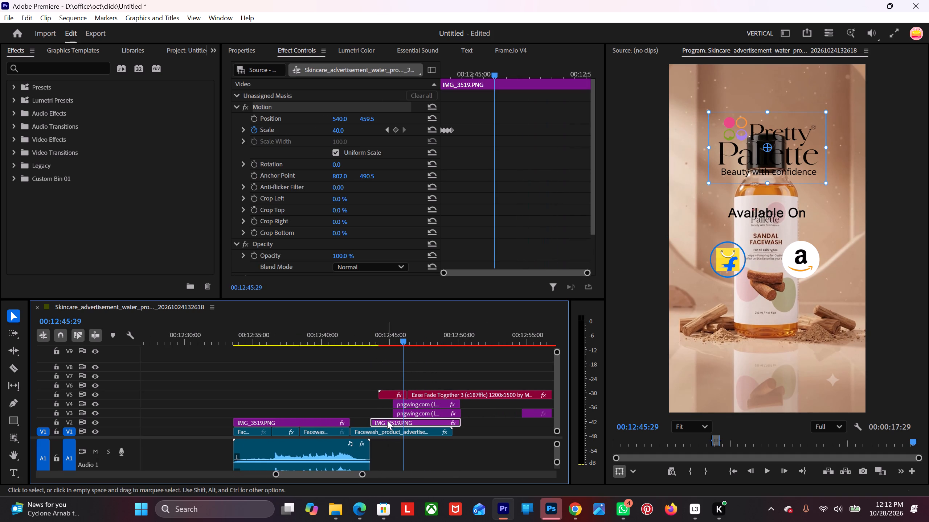
key("Delete")
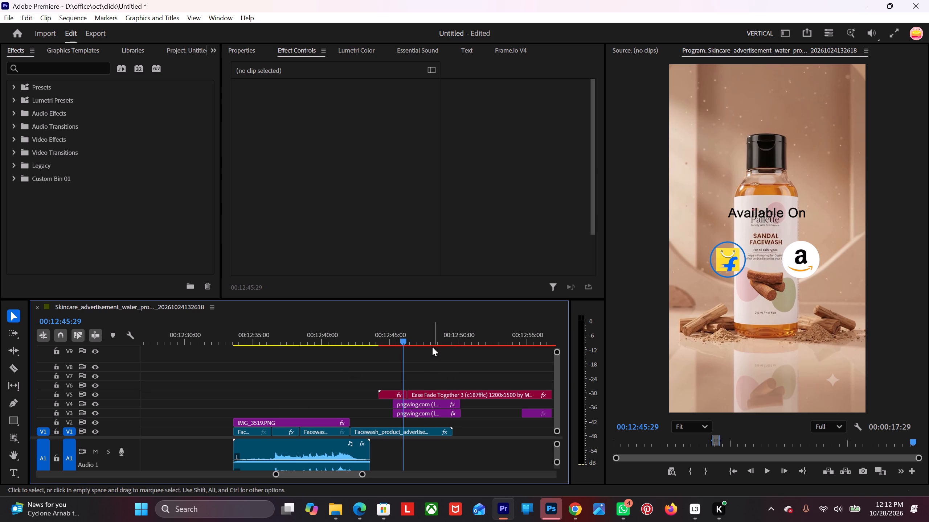
Look through the earlier ads on the timeline for an end card with the Google search bar animation.
left_click(403, 340)
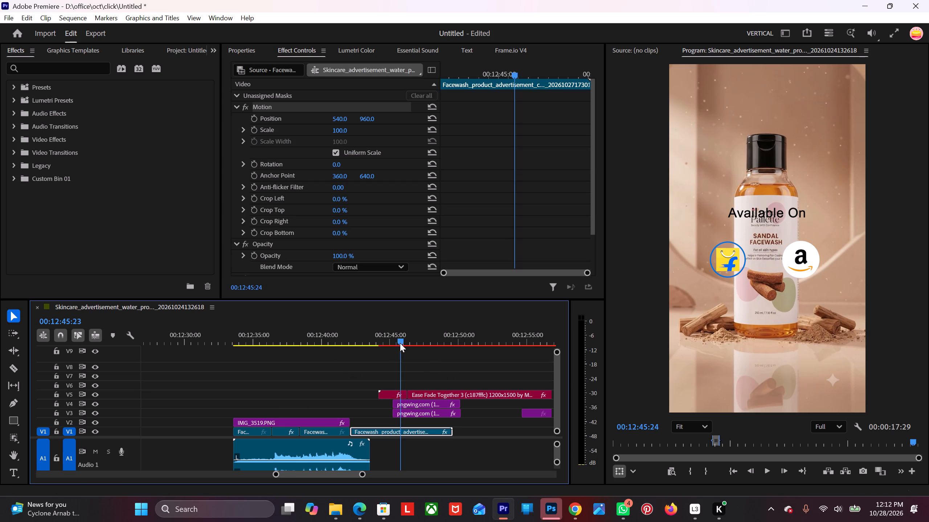
scroll(391, 394, "down", 11, "alt")
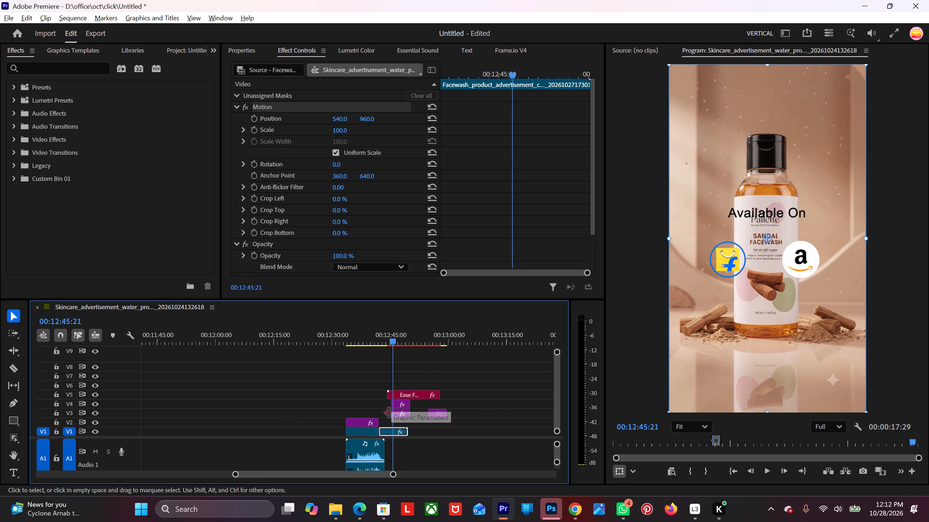
scroll(388, 417, "down", 4, "alt")
scroll(301, 419, "up", 9)
scroll(299, 417, "down", 6, "alt")
scroll(297, 413, "up", 3, "alt")
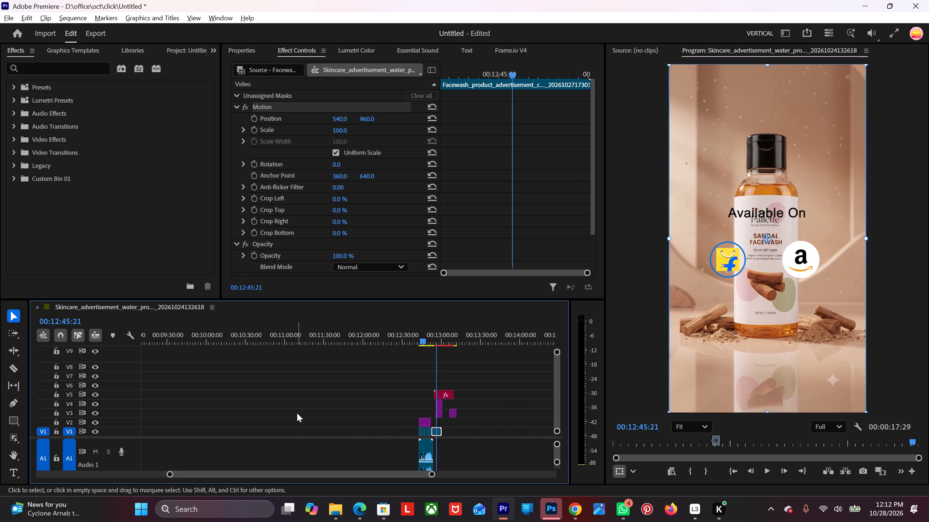
scroll(297, 413, "up", 17, "alt")
scroll(297, 413, "down", 14, "alt")
scroll(281, 413, "up", 7)
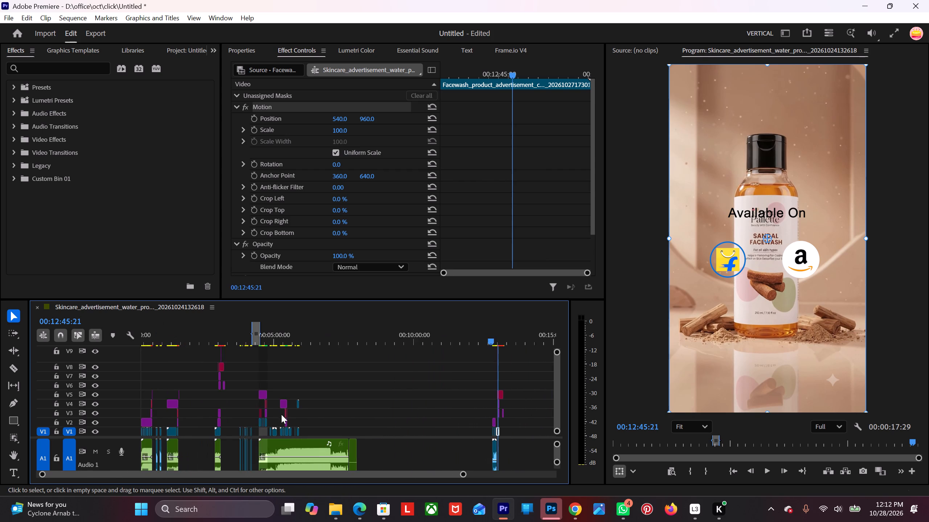
scroll(281, 414, "up", 20, "alt")
scroll(281, 414, "up", 1, "alt")
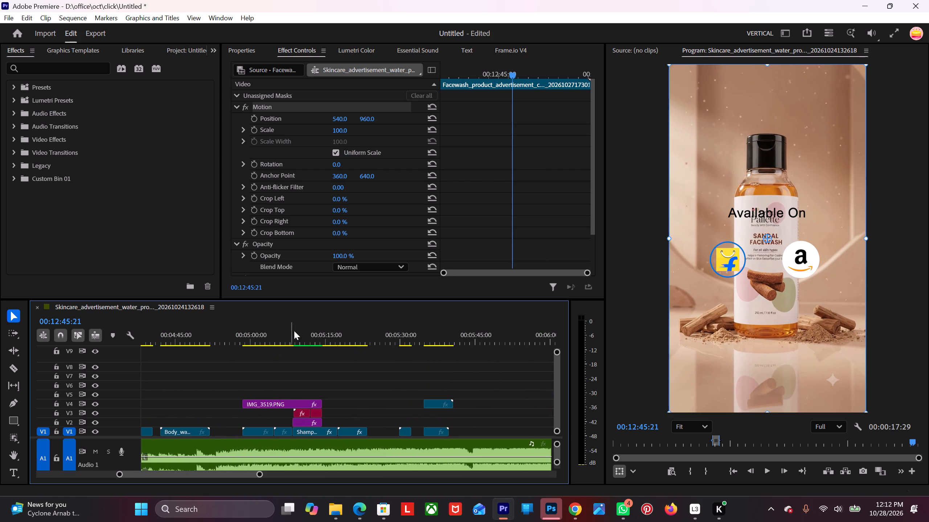
left_click_drag(294, 330, 434, 364)
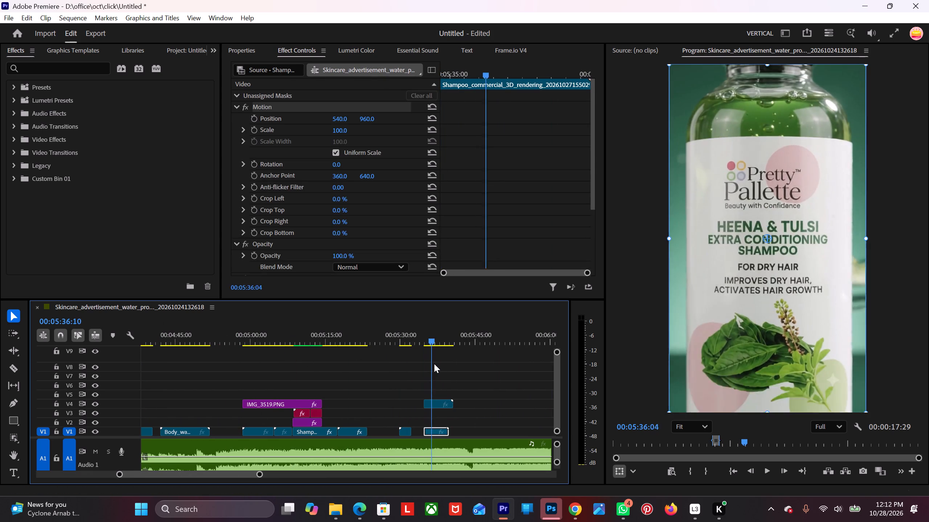
left_click_drag(434, 364, 566, 382)
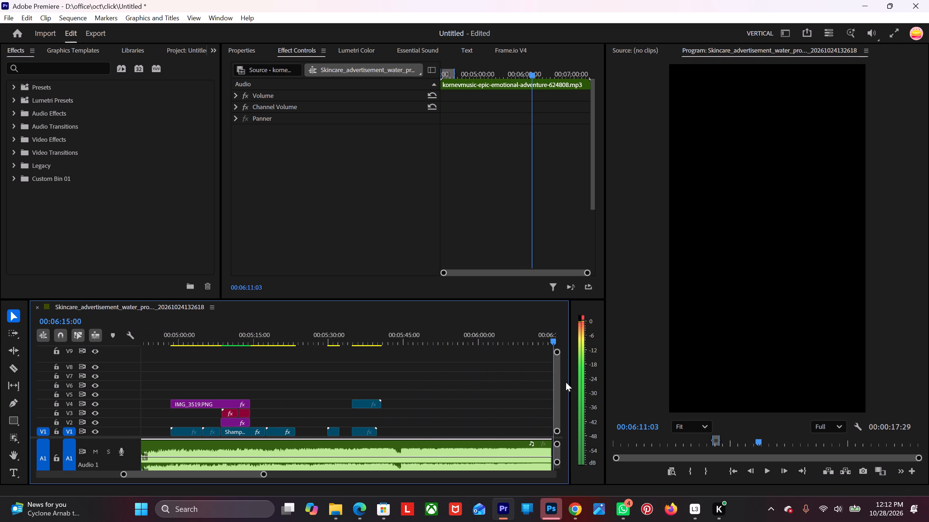
left_click_drag(566, 382, 355, 388)
scroll(354, 390, "down", 19, "alt")
scroll(305, 403, "up", 4)
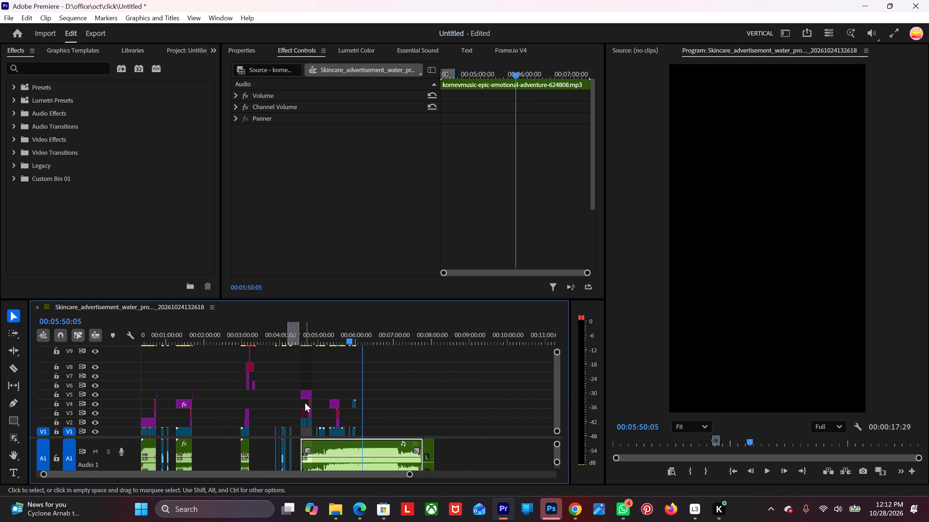
scroll(305, 403, "up", 1)
left_click_drag(367, 338, 336, 362)
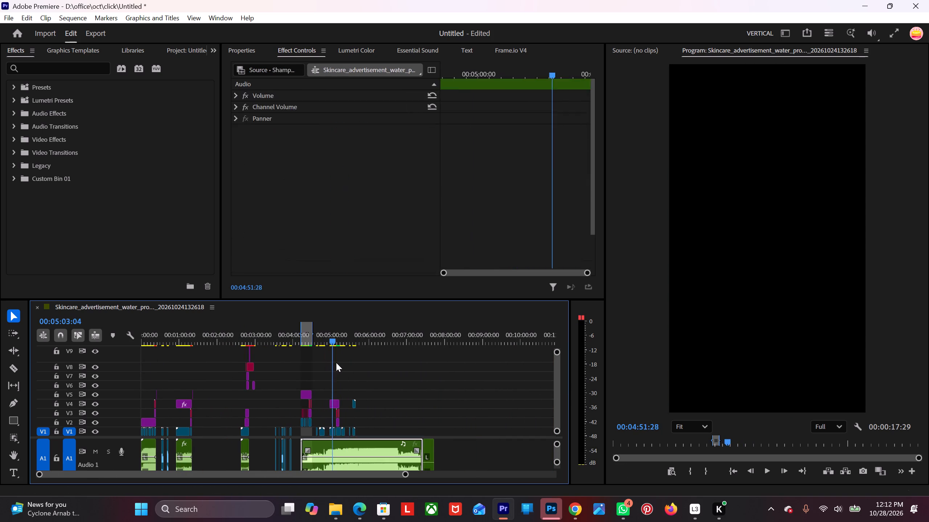
left_click_drag(336, 362, 341, 360)
scroll(331, 369, "up", 13, "alt")
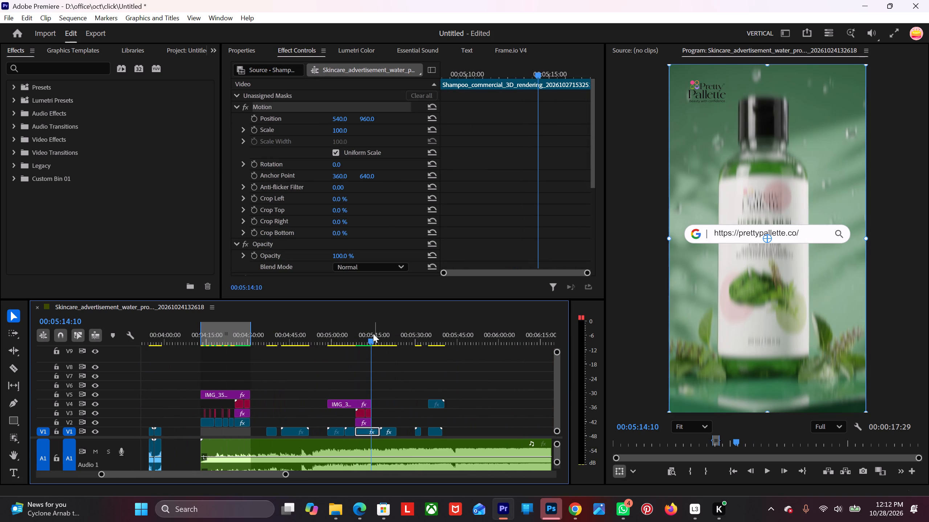
left_click_drag(372, 332, 315, 357)
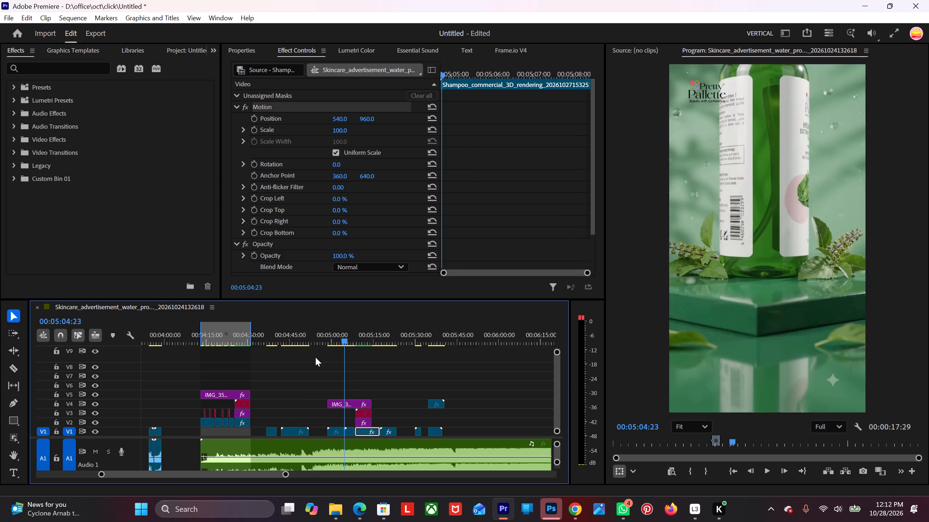
left_click_drag(315, 357, 232, 374)
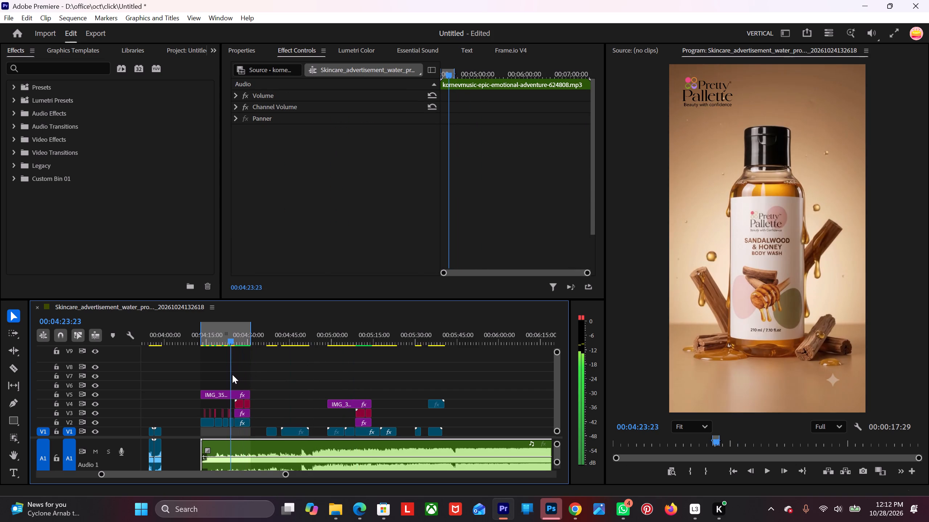
left_click_drag(232, 374, 237, 372)
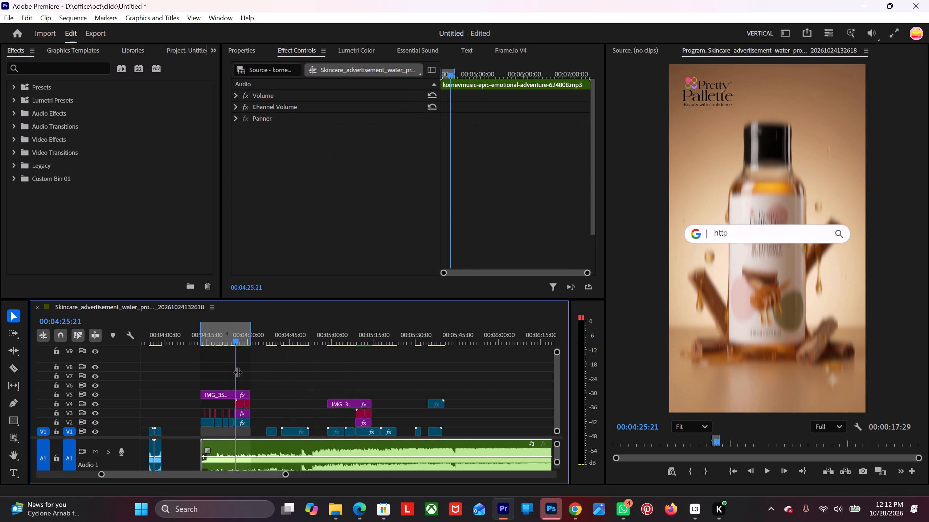
Copy the body wash ad's Minimal Google Search Bar Overlay and Ease Fade clips onto V7 and V8 above the facewash closing shot.
scroll(240, 378, "up", 12, "alt")
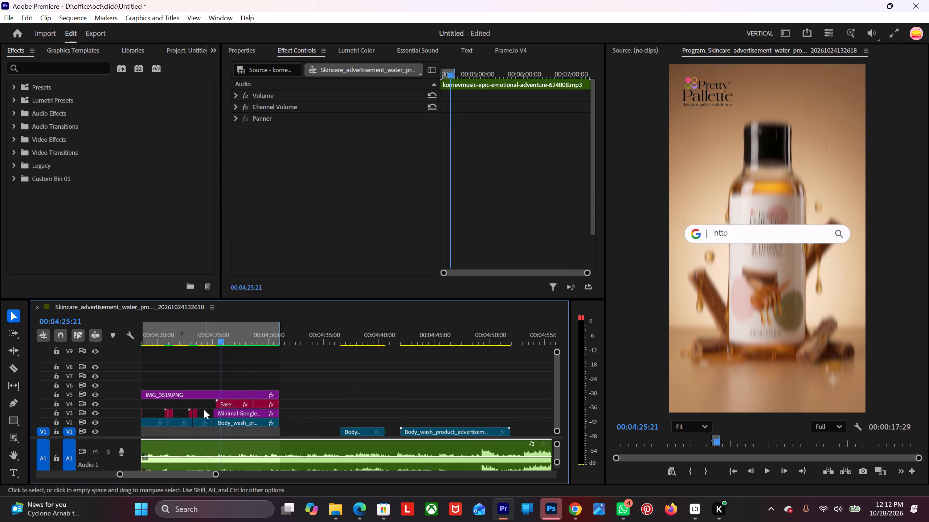
left_click_drag(206, 400, 268, 411)
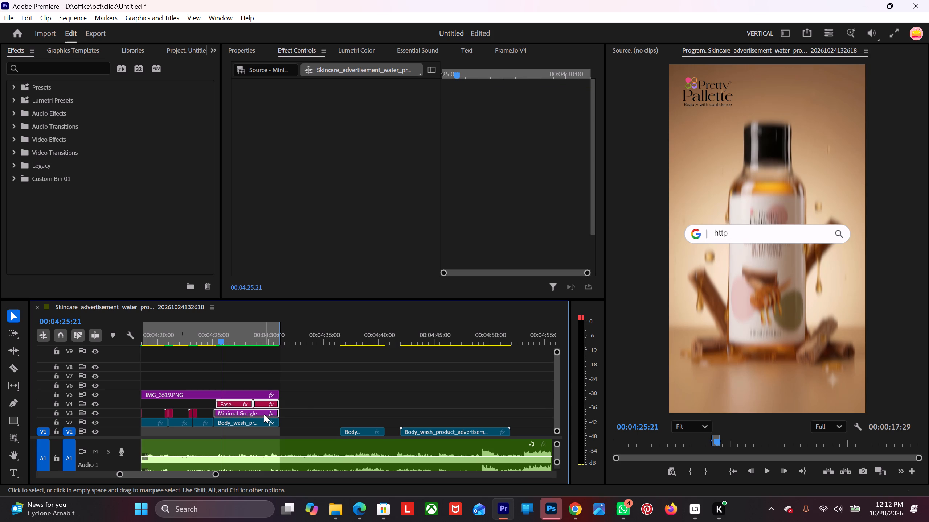
left_click_drag(264, 414, 562, 416, "alt")
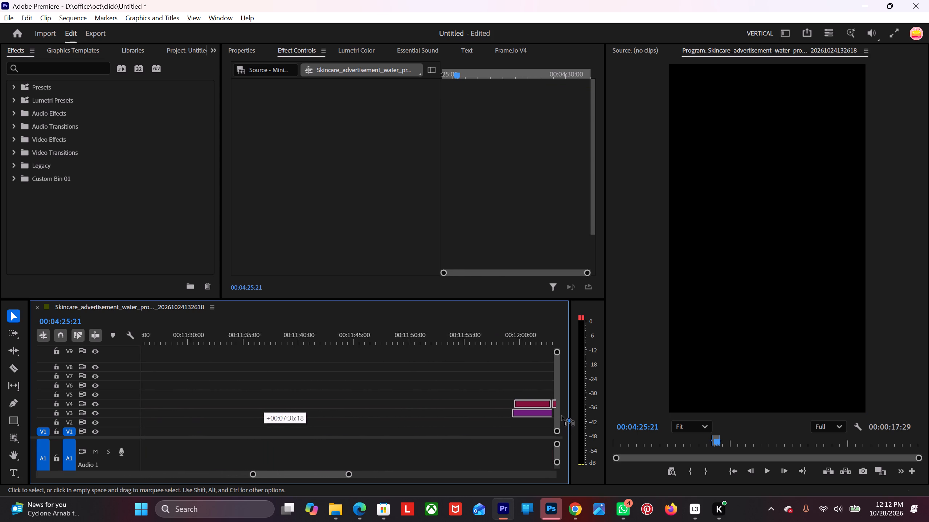
left_click_drag(562, 416, 407, 424, "alt")
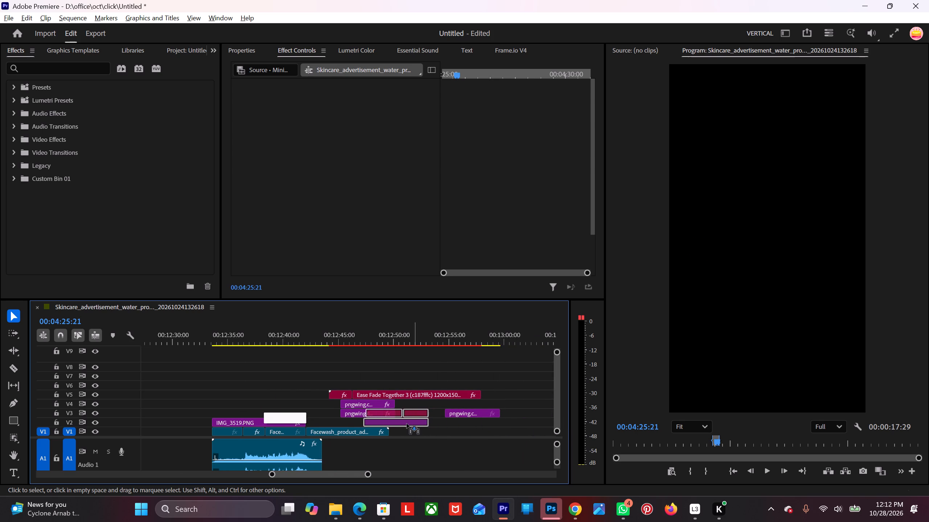
left_click_drag(407, 424, 364, 426, "alt")
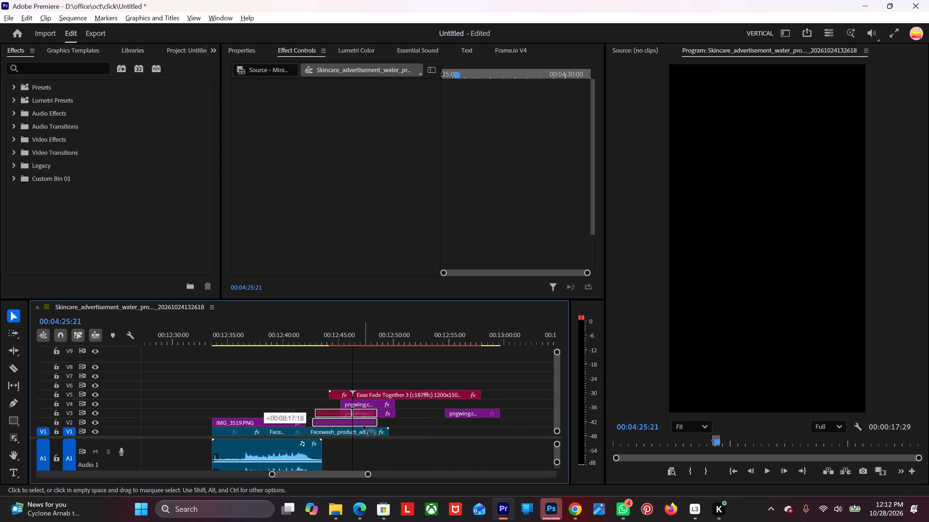
left_click_drag(364, 426, 367, 376, "alt")
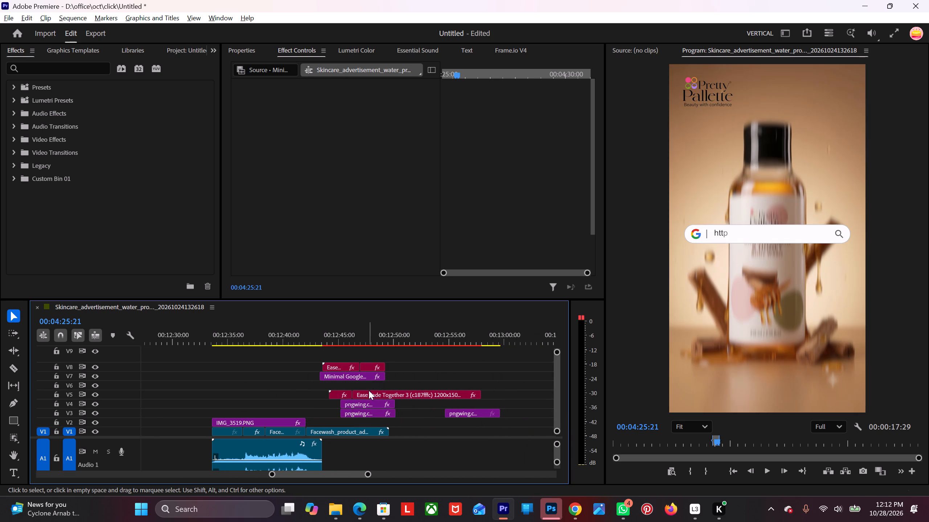
Move the "Available On" text animation and its two store icon clips up one track, onto V4 to V6, keeping their timing.
left_click_drag(309, 388, 373, 413)
left_click_drag(372, 412, 372, 402)
Duplicate the search bar overlay and its Ease Fade clips from V7 and V8 onto V2 and V3, below the "Available On" clips.
left_click_drag(298, 352, 332, 367)
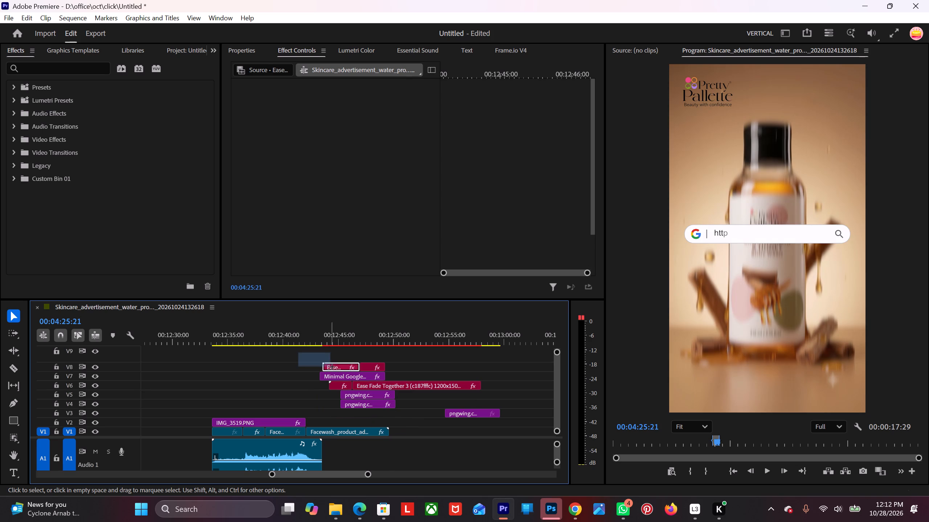
left_click_drag(332, 367, 367, 374)
left_click_drag(367, 376, 364, 384, "alt")
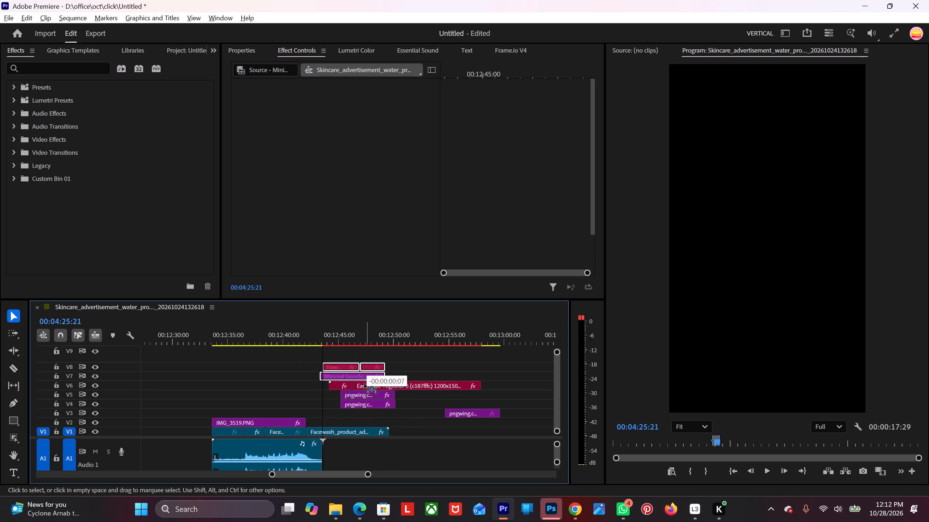
left_click_drag(364, 384, 354, 418, "alt")
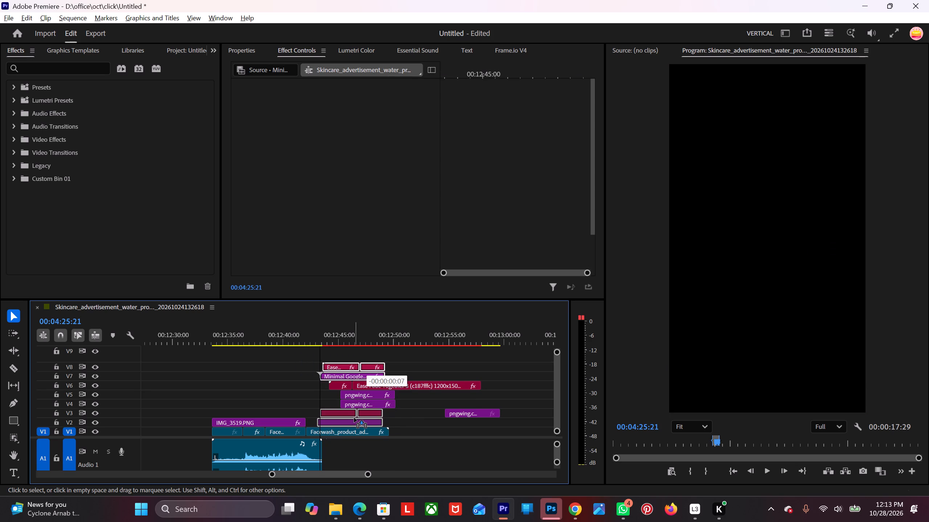
left_click_drag(354, 418, 357, 418, "alt")
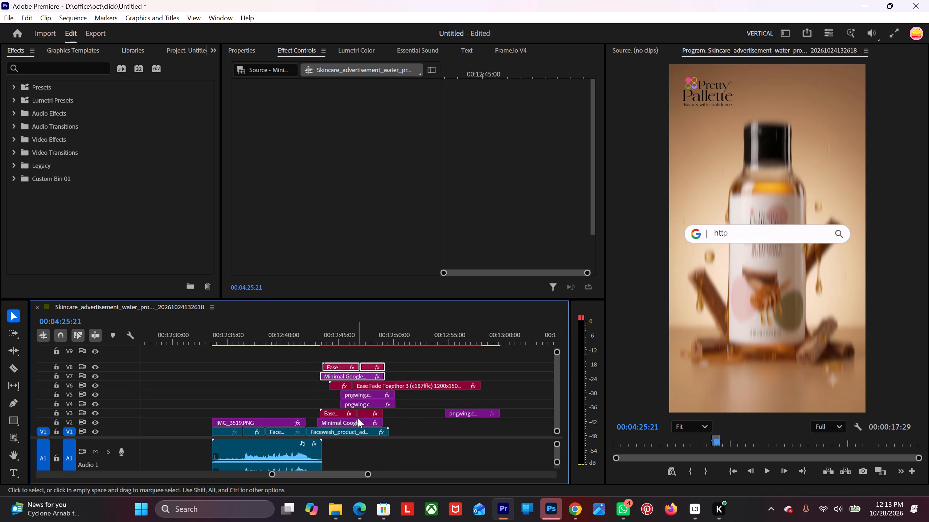
Move the search bar overlay and Ease Fade clips on V2 and V3 earlier, aligning the overlay's start with the closing shot.
scroll(319, 409, "up", 9, "alt")
left_click_drag(300, 411, 321, 413)
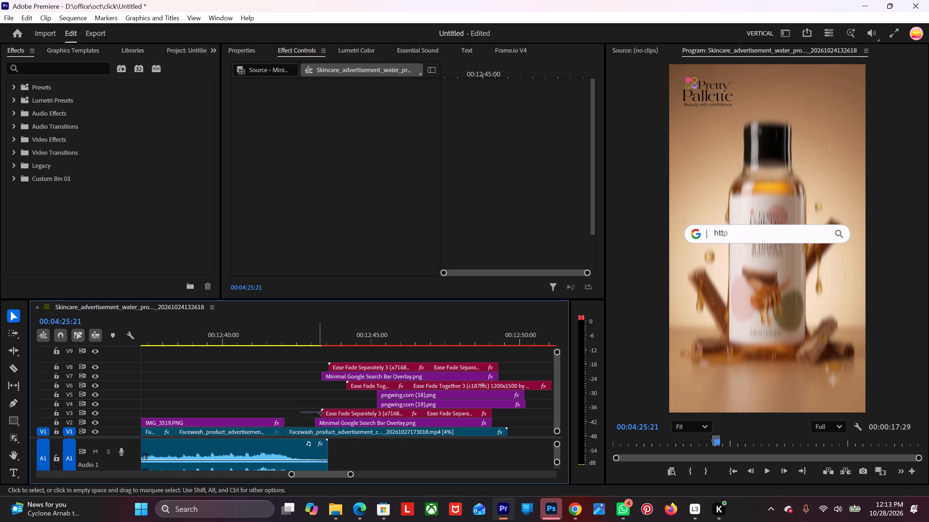
left_click_drag(321, 413, 436, 421)
left_click_drag(434, 423, 422, 423)
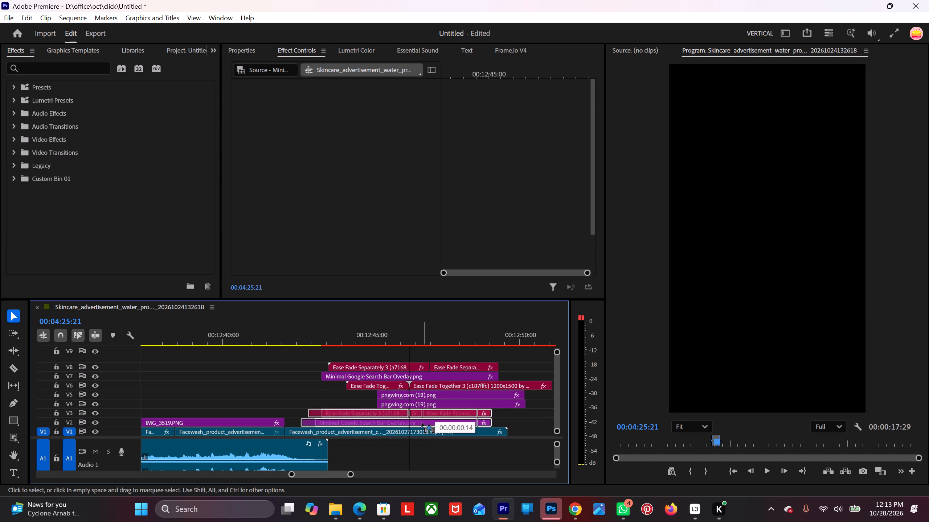
left_click_drag(422, 423, 407, 423)
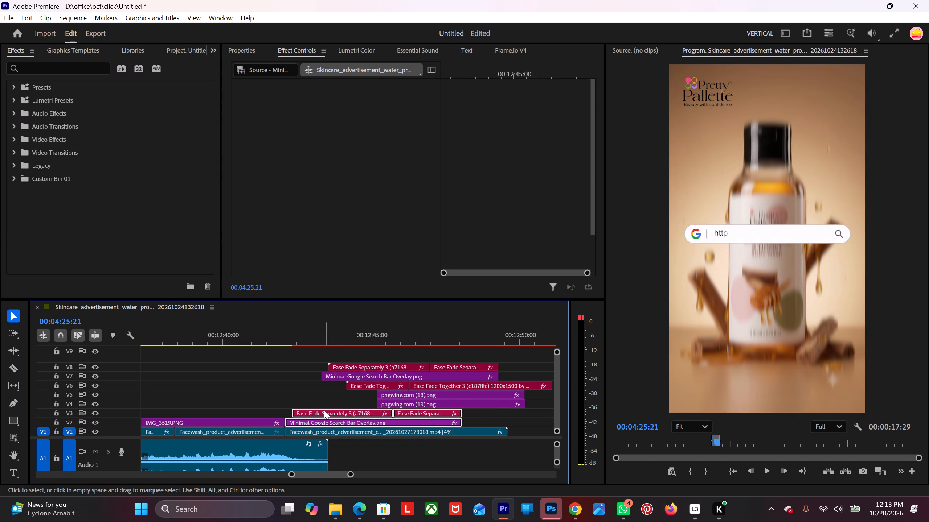
Play the lead-in to the closing facewash shot and apply the Directional Blur video effect to that shot on V1.
scroll(269, 396, "up", 5, "alt")
left_click_drag(266, 336, 228, 345)
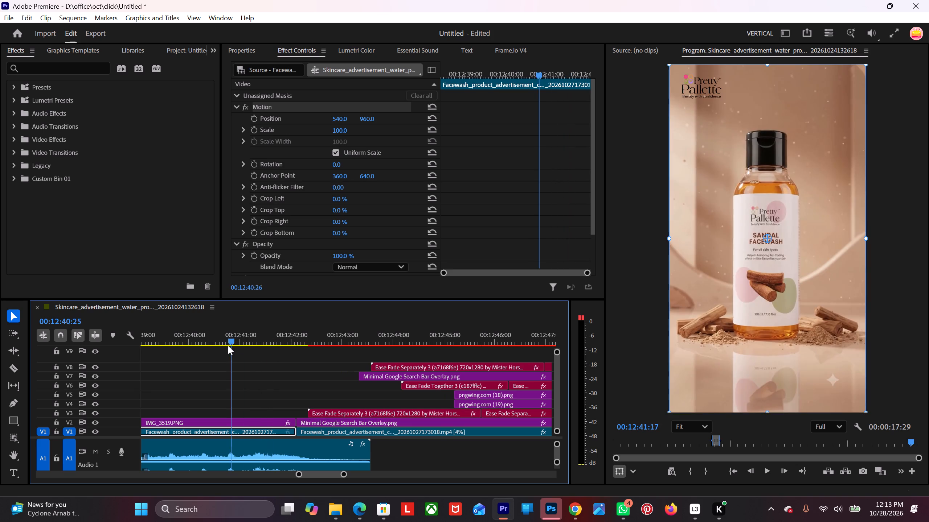
left_click_drag(228, 345, 226, 345)
key("space")
key("space")
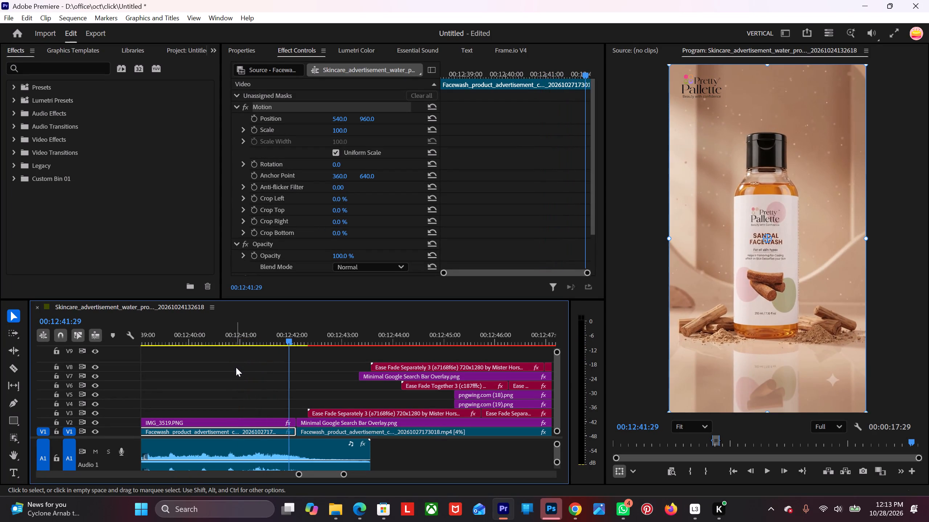
scroll(296, 400, "up", 7, "alt")
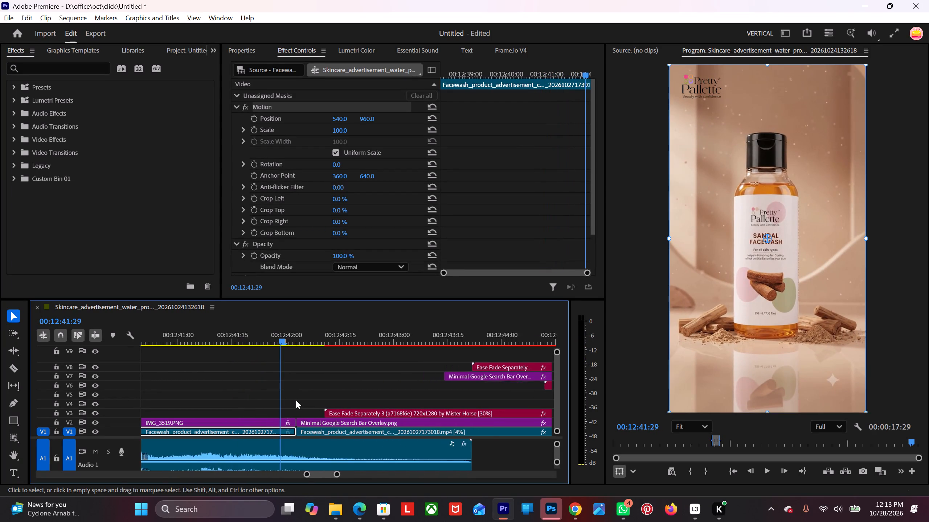
scroll(296, 400, "up", 5, "alt")
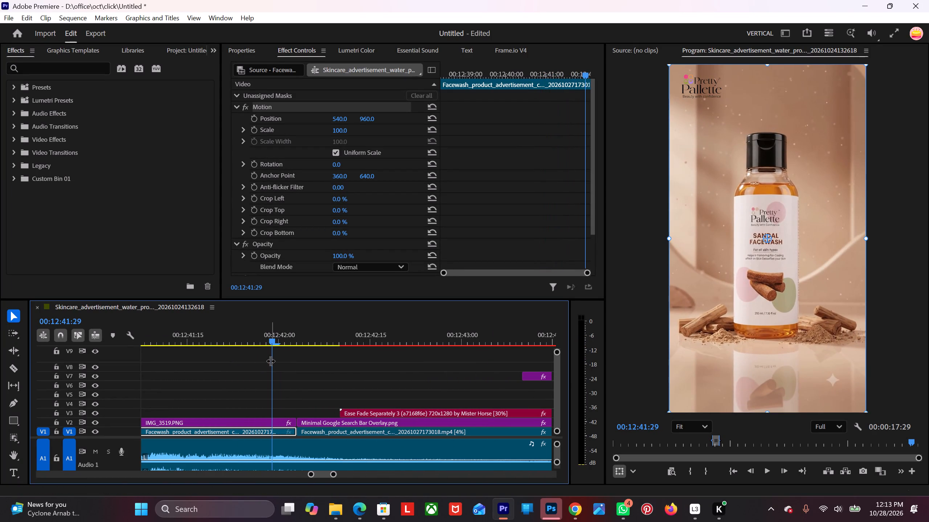
left_click(325, 431)
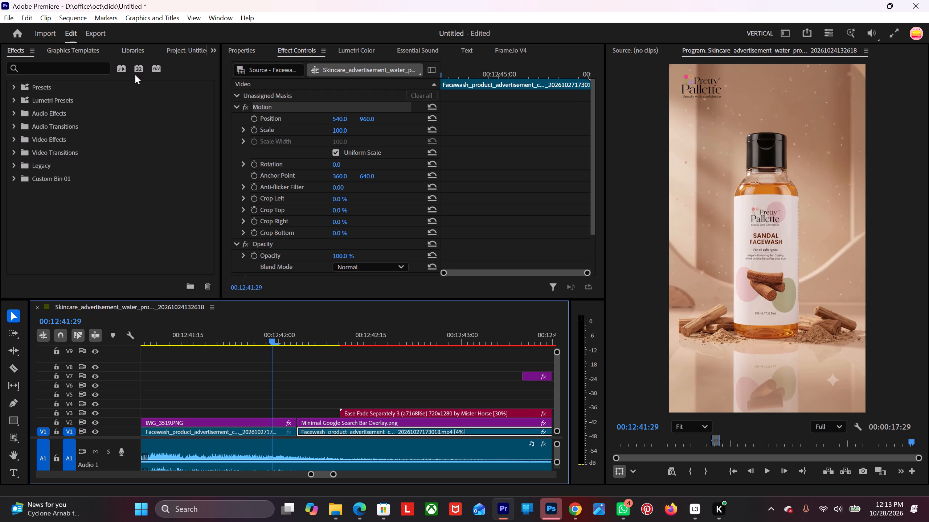
left_click(82, 71)
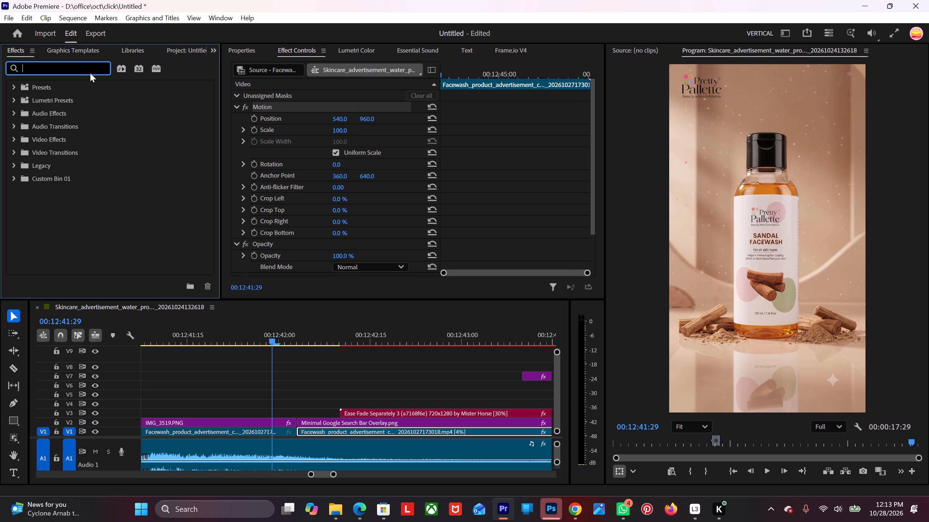
type("directio")
key("n")
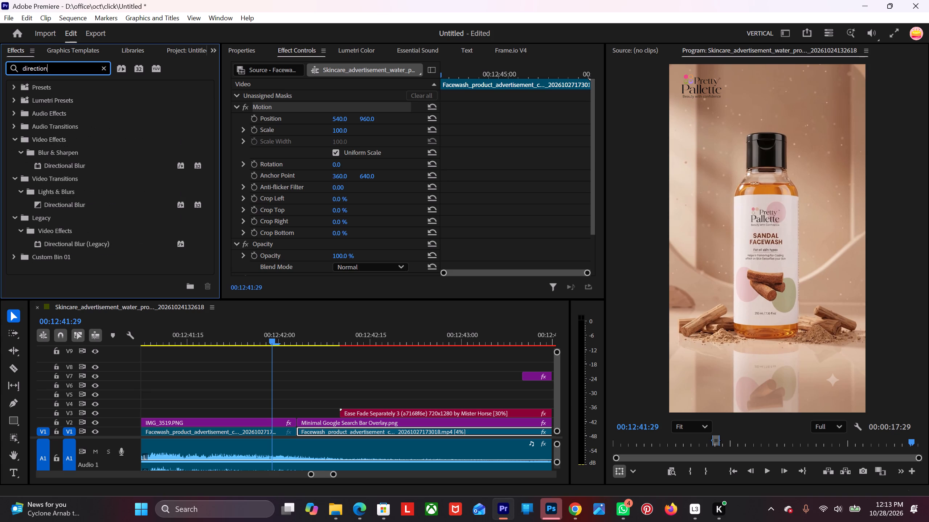
key("space")
type("bl")
type("ur")
left_click_drag(66, 163, 323, 432)
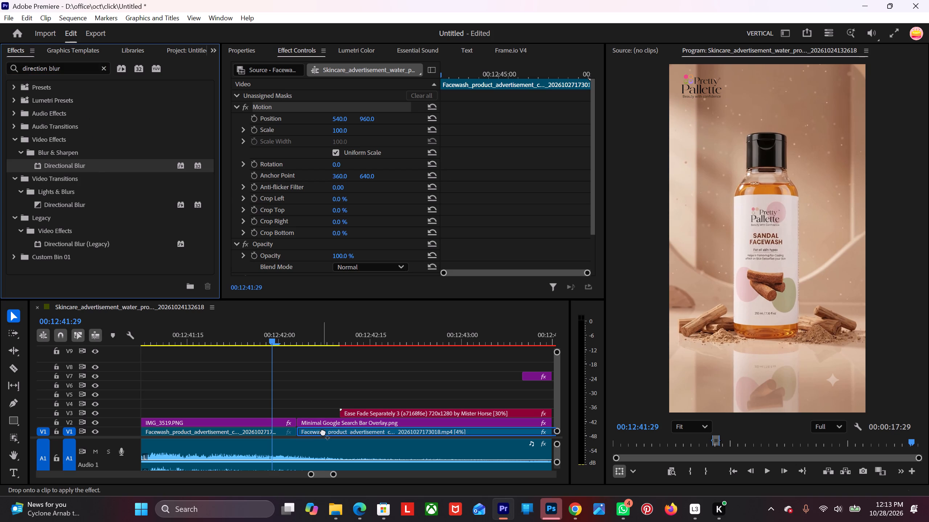
Drop Directional Blur onto the closing facewash shot on V1 and keyframe its Amount at 0.0 on the shot's first frame, 00:12:42:03.
left_click_drag(323, 432, 323, 432)
scroll(345, 244, "down", 4)
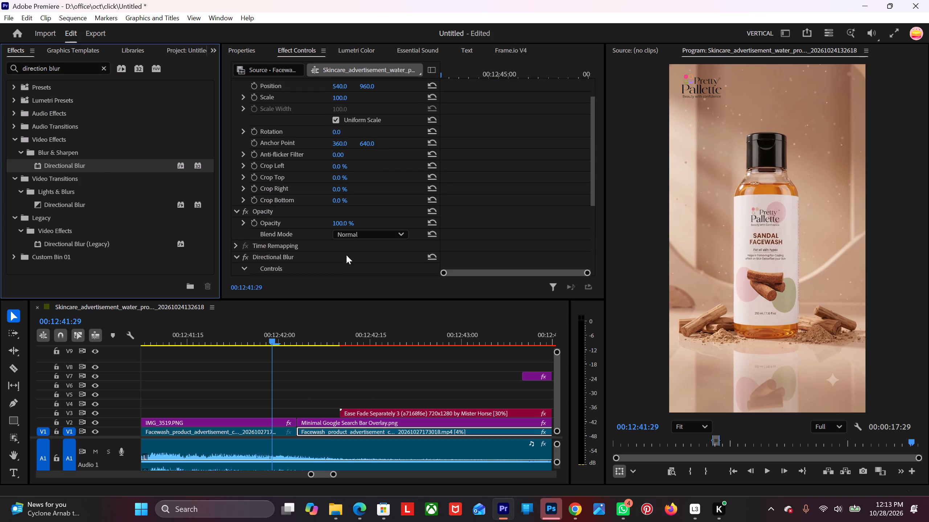
left_click(359, 435)
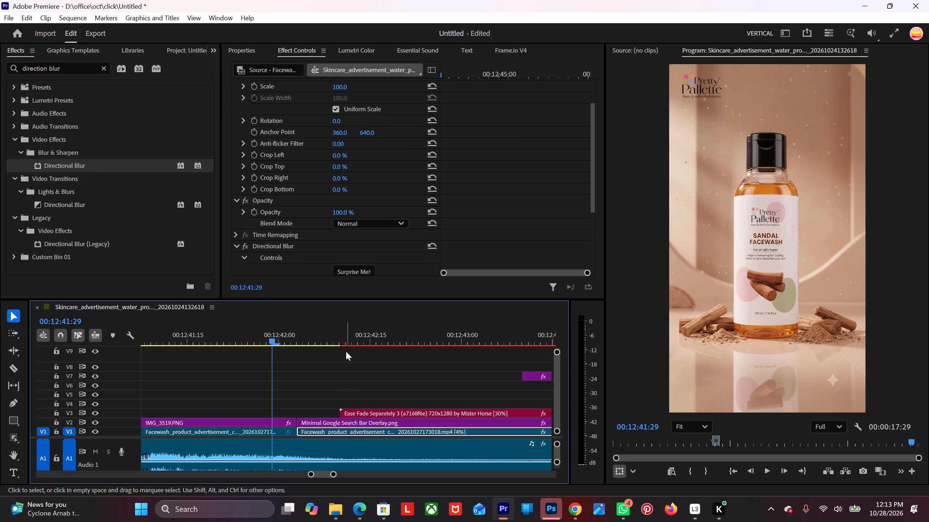
left_click_drag(344, 345, 349, 344)
left_click_drag(340, 339, 344, 338)
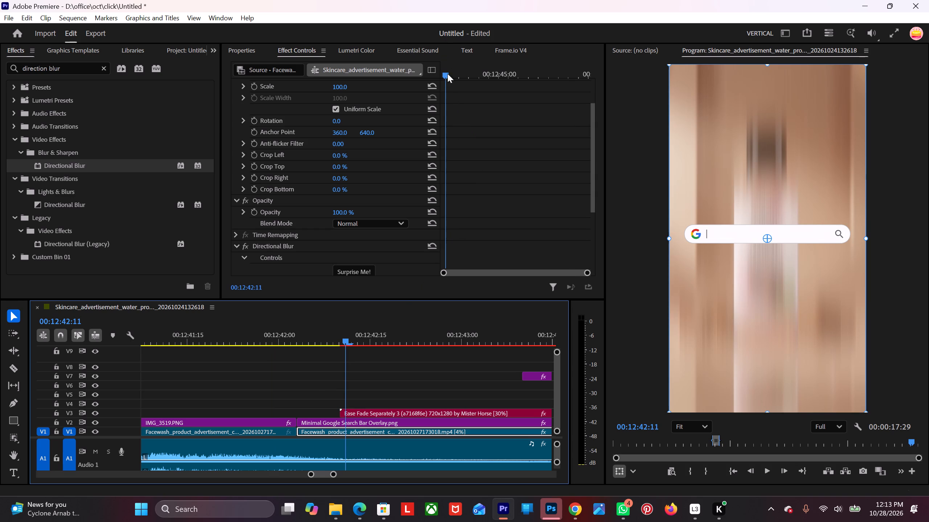
left_click_drag(447, 74, 384, 85)
scroll(279, 195, "down", 13)
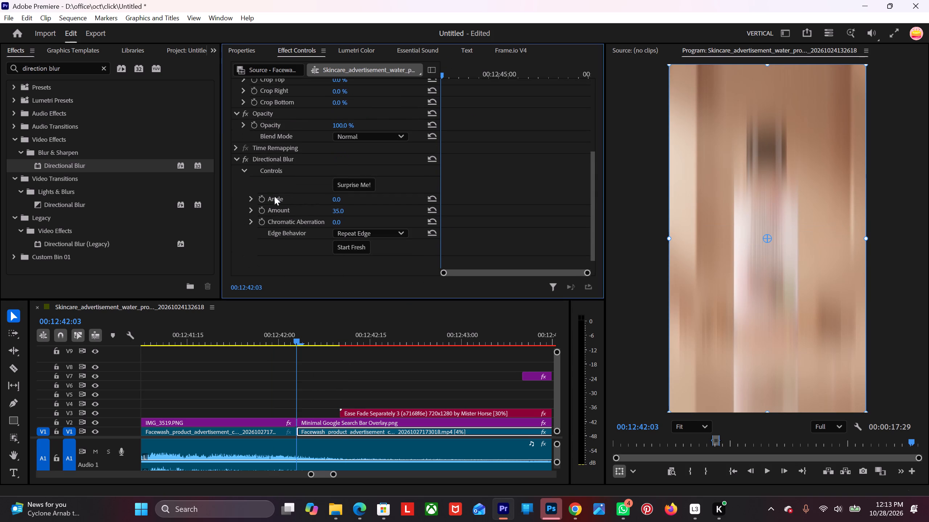
left_click_drag(341, 198, 130, 192)
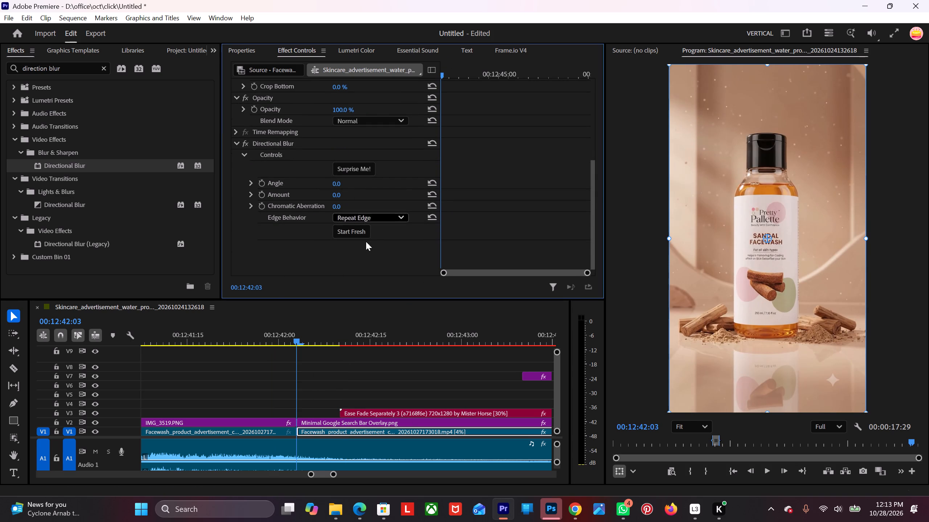
left_click(262, 192)
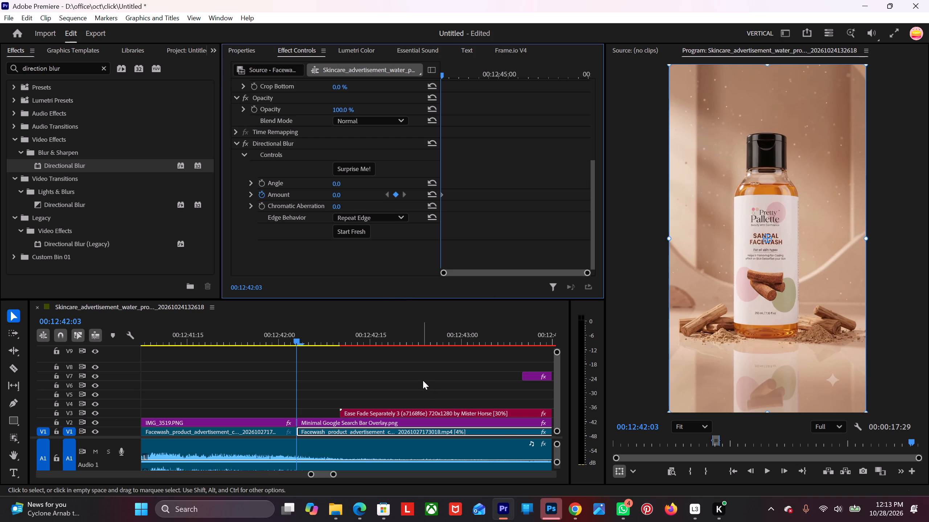
Set the closing shot's Directional Blur Amount to 5 five frames after the first keyframe, at 00:12:42:08.
key("Right")
key("Right")
key("Right")
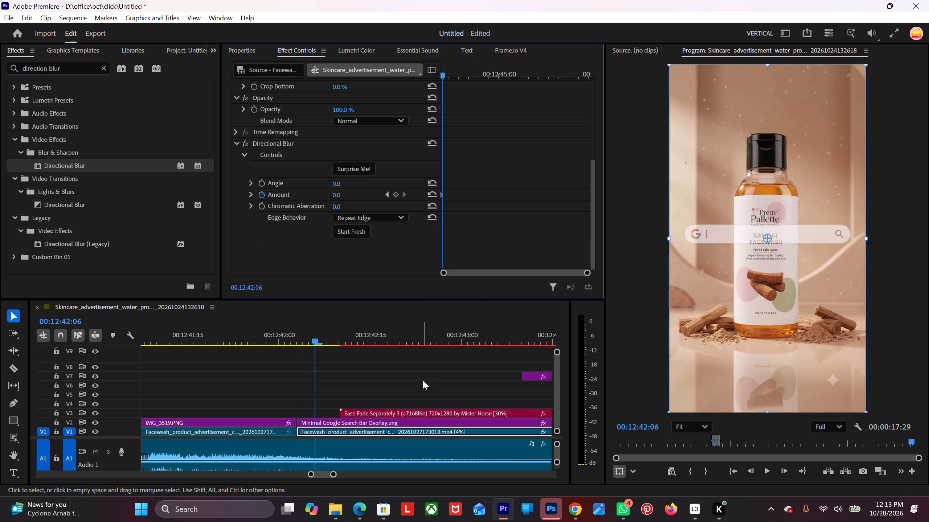
key("Right")
key("Right")
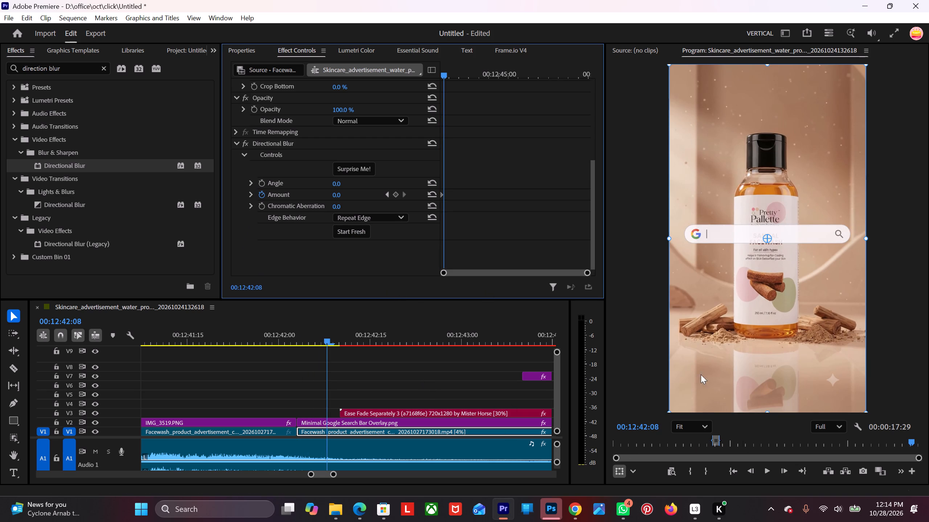
left_click(343, 194)
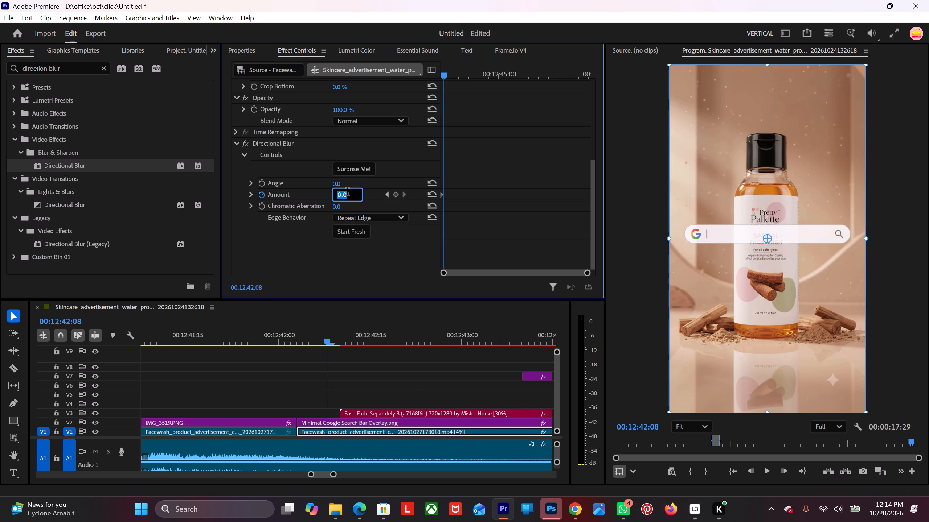
key("5")
key("Return")
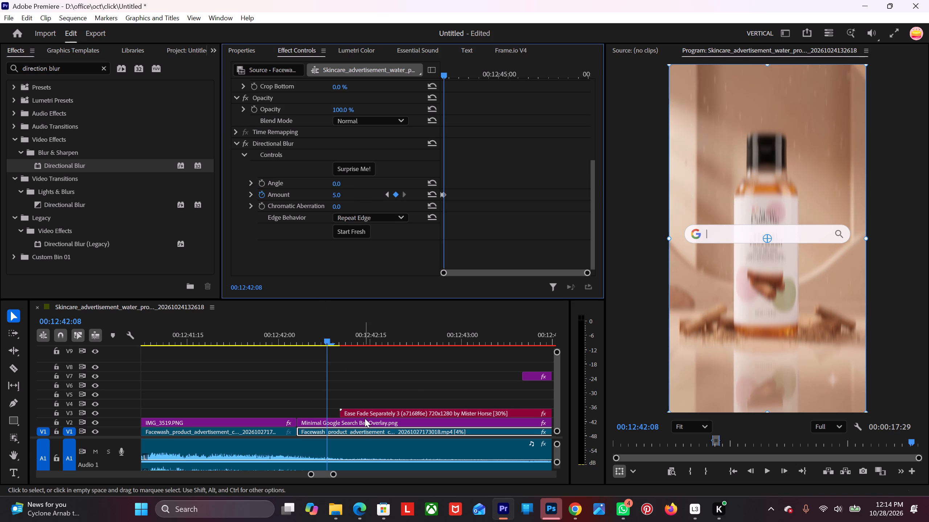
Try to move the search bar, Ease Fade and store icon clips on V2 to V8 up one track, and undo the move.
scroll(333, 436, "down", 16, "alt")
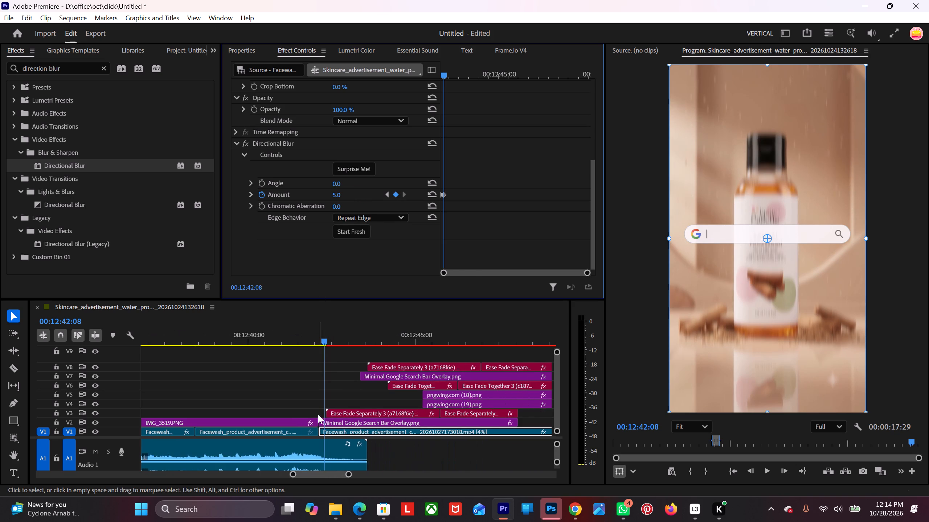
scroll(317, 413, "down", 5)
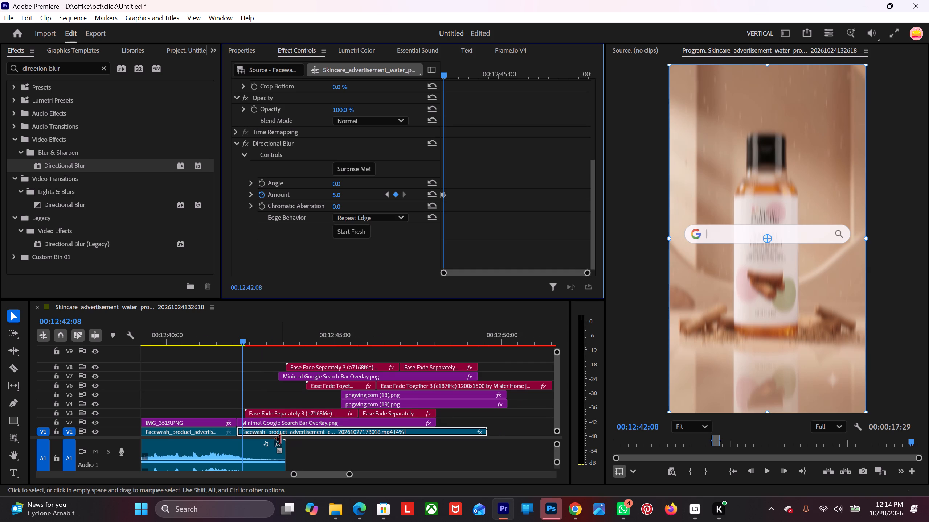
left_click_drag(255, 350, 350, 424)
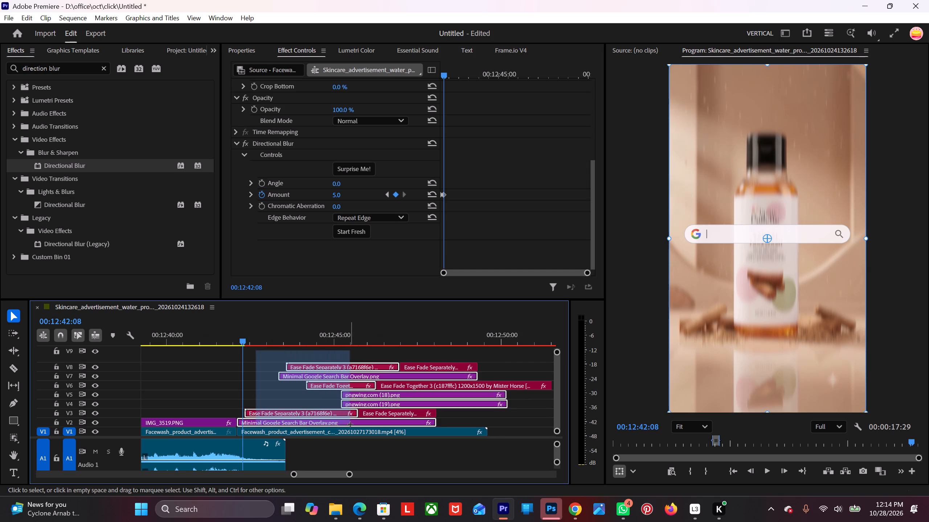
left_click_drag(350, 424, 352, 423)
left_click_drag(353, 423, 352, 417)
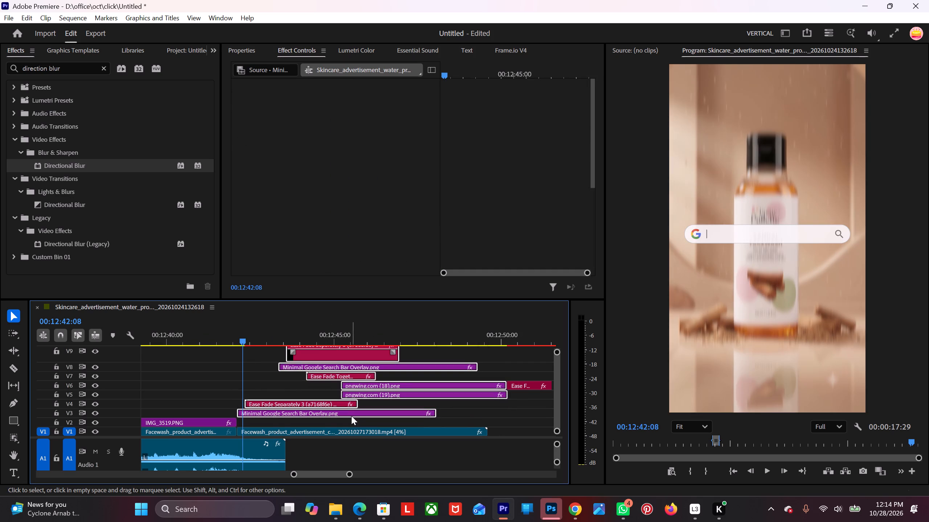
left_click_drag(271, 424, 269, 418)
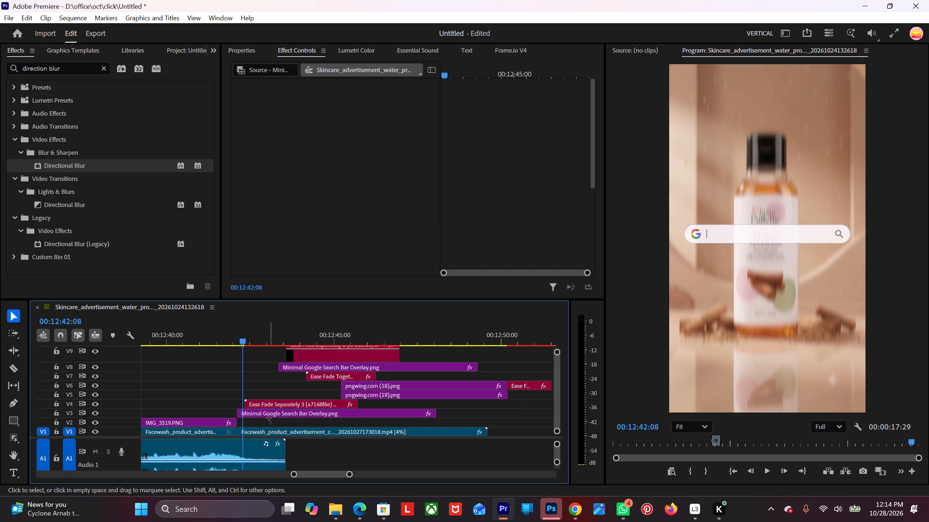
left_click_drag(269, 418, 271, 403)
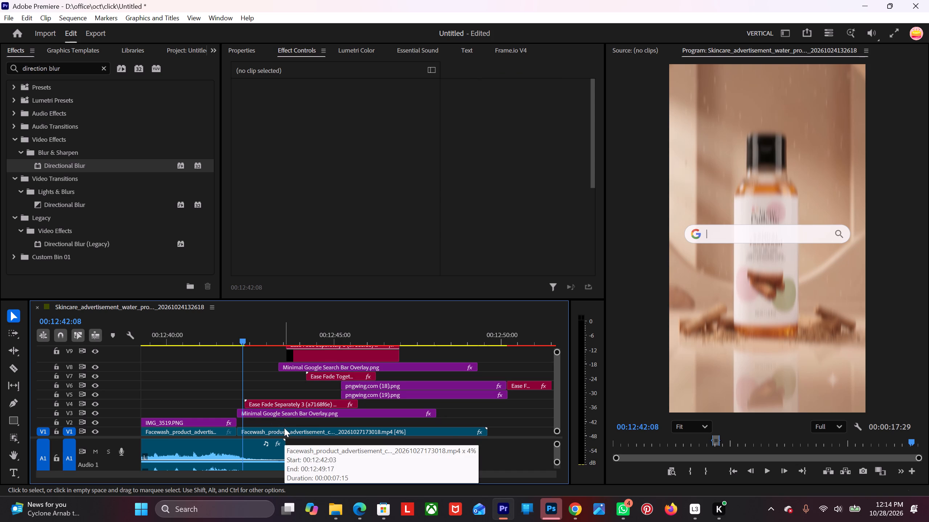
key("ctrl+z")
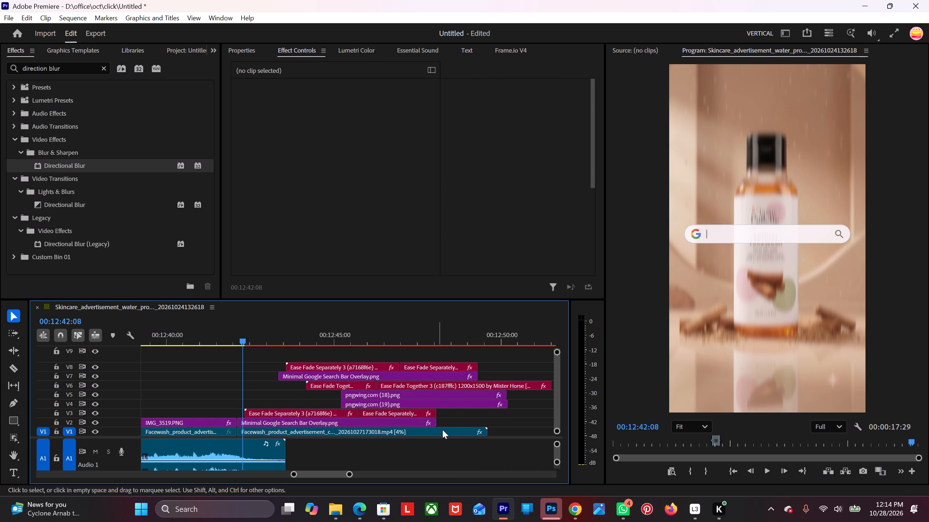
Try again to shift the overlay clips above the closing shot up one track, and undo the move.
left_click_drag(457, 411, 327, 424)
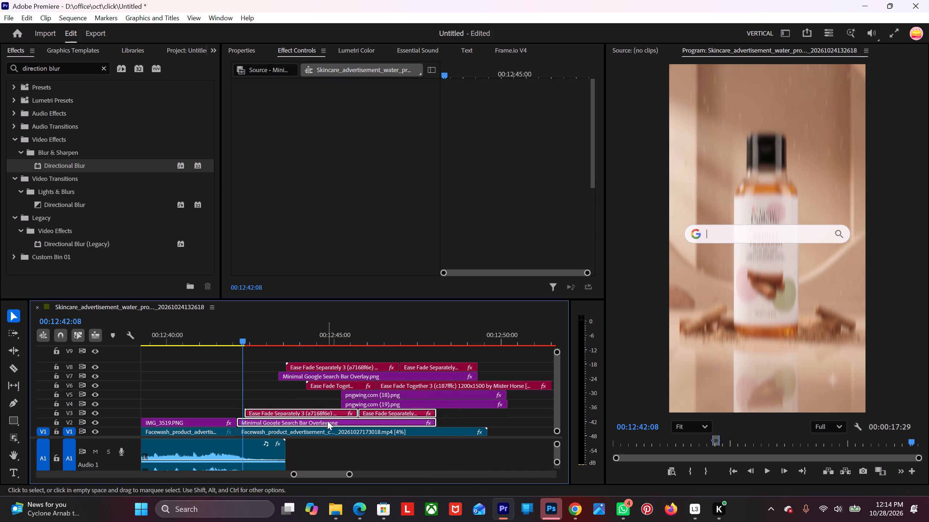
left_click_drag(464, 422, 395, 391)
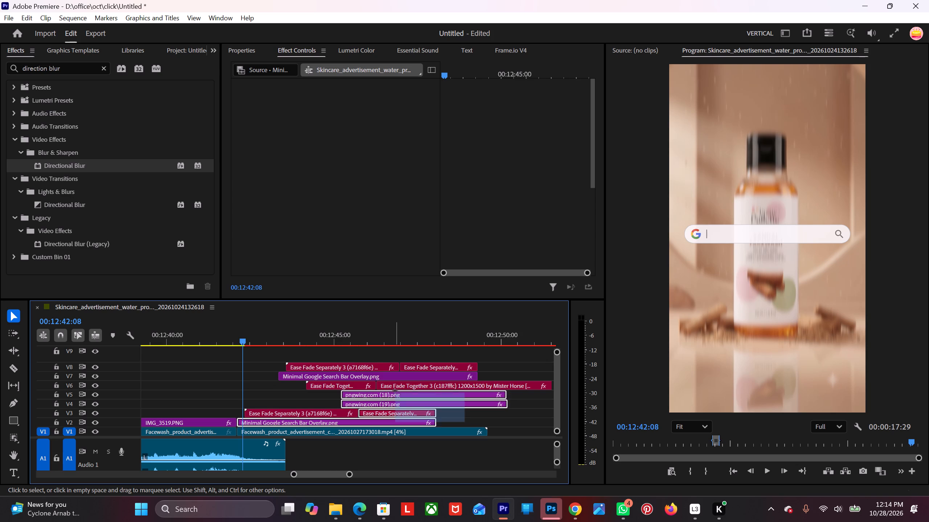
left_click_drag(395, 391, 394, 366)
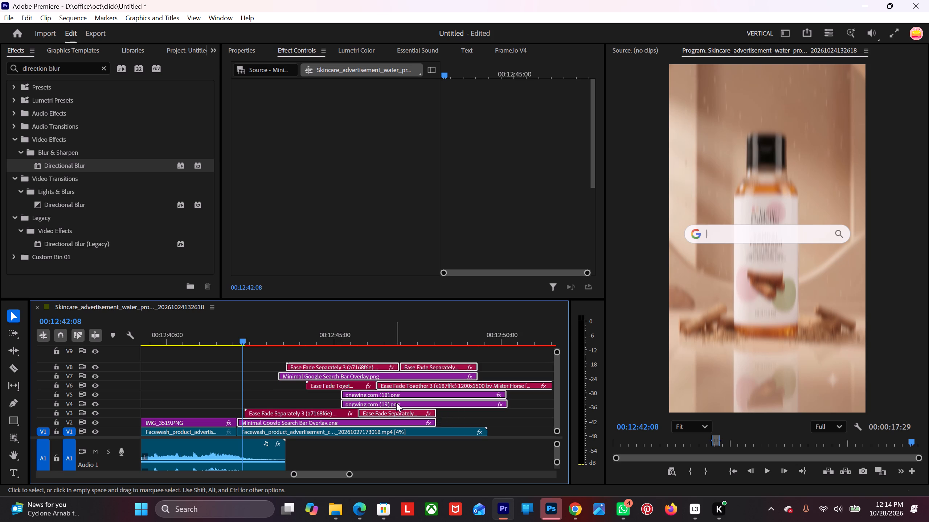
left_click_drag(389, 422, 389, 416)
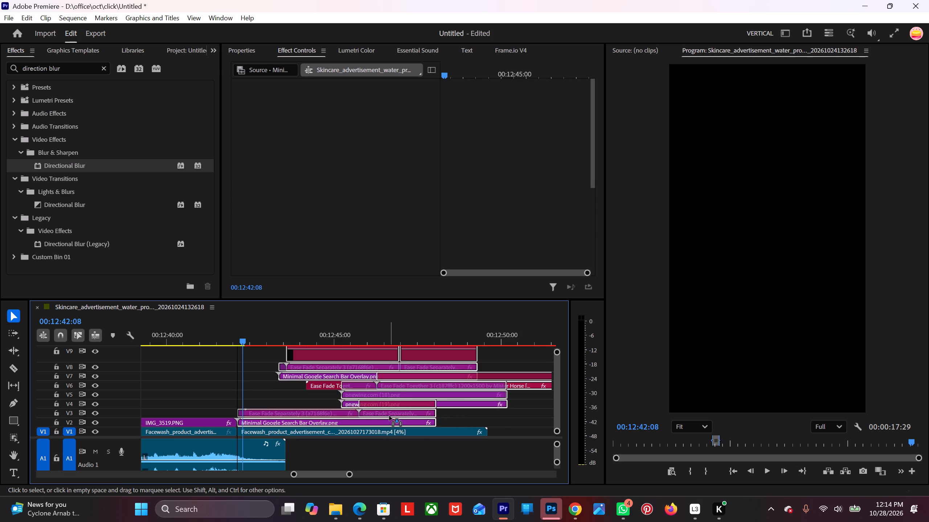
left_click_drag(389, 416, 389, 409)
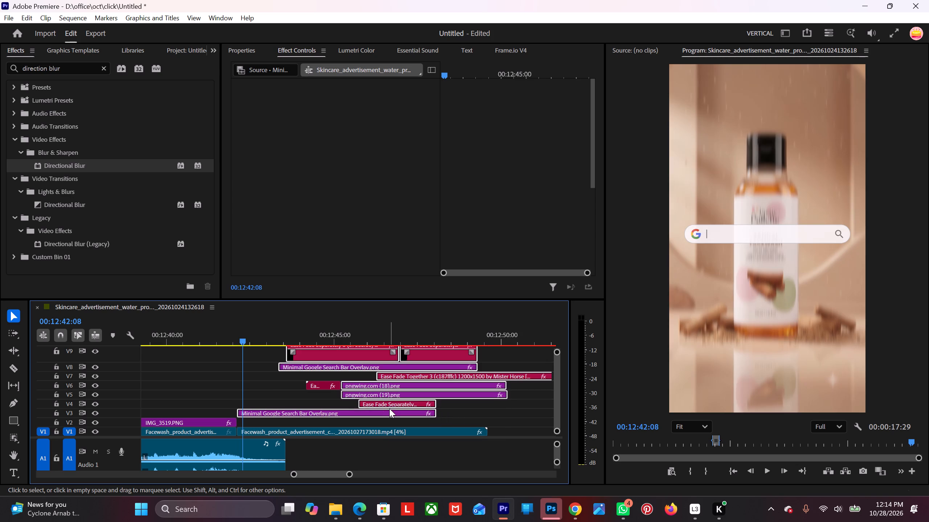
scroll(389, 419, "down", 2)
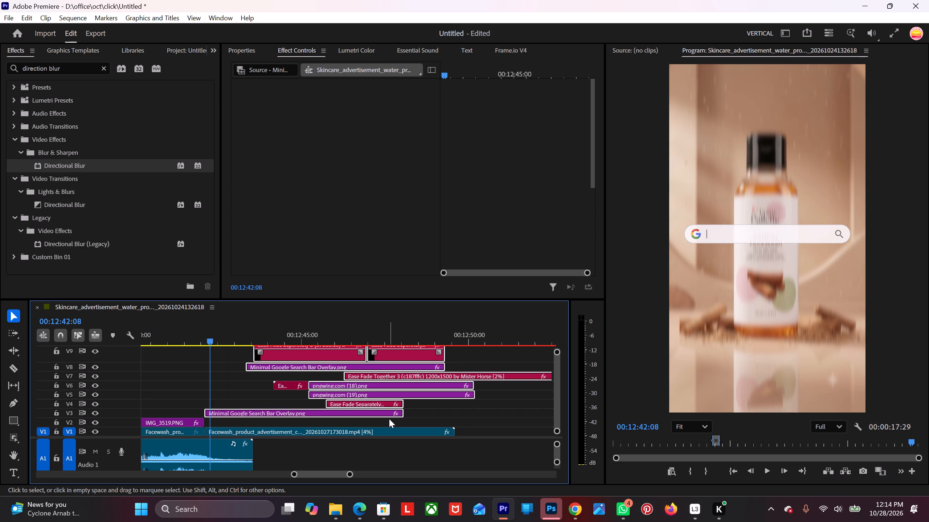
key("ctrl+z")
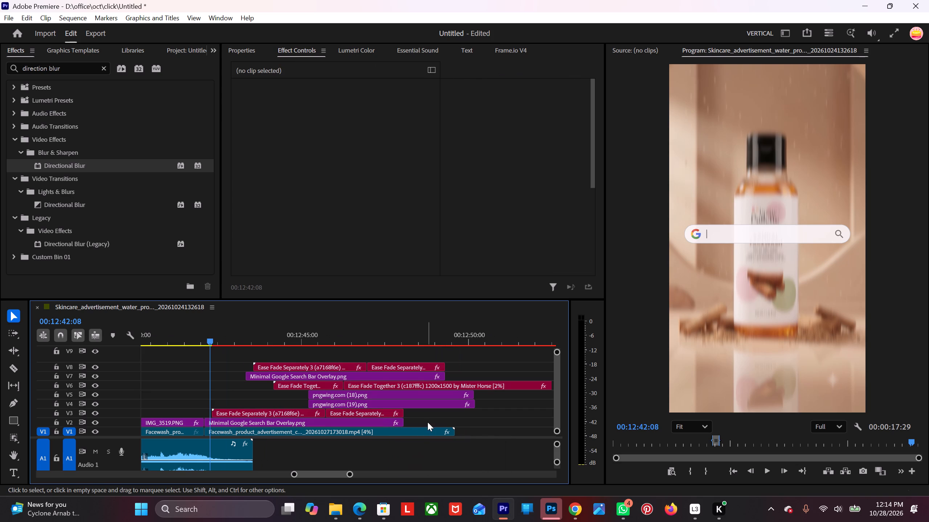
Scrub from the preceding shot into the closing shot to check the blur and the search bar and "Available On" animation timing.
scroll(416, 413, "down", 4, "alt")
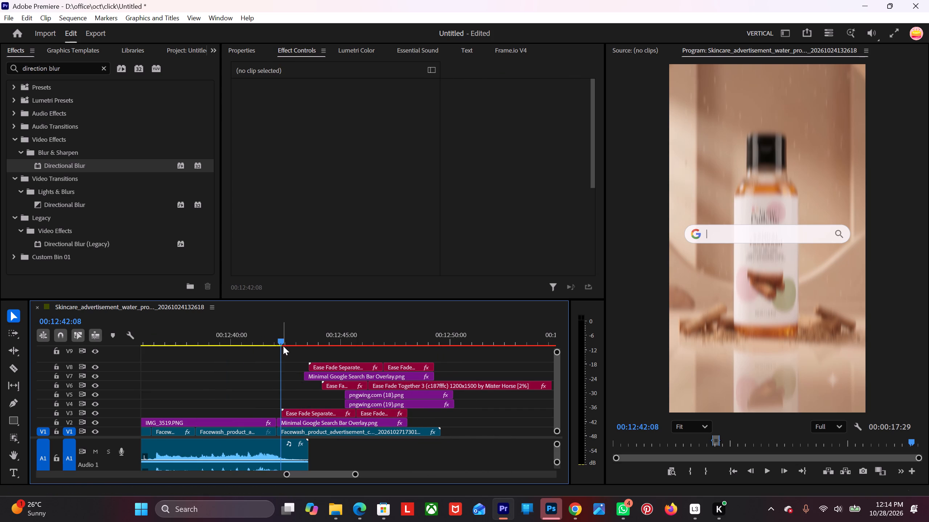
left_click_drag(283, 341, 210, 356)
scroll(303, 373, "down", 3, "alt")
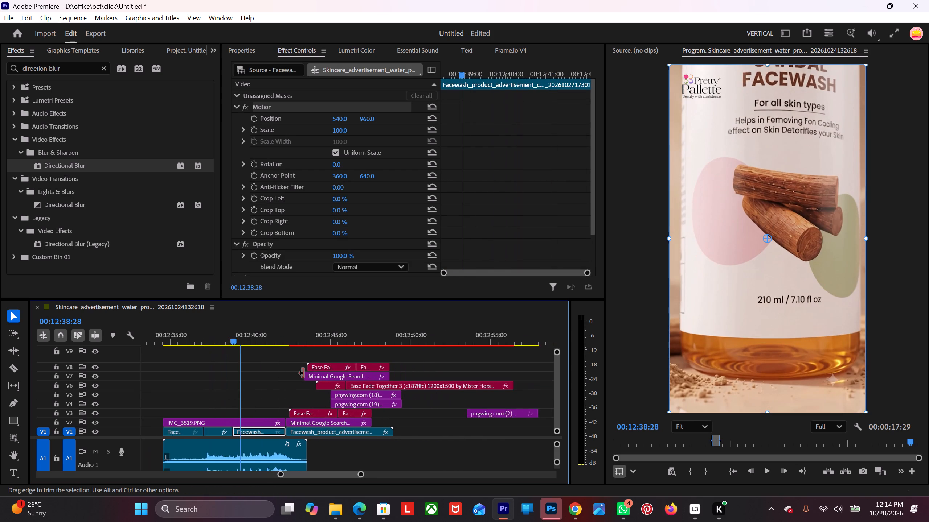
scroll(303, 373, "down", 3, "alt")
left_click_drag(291, 336, 306, 339)
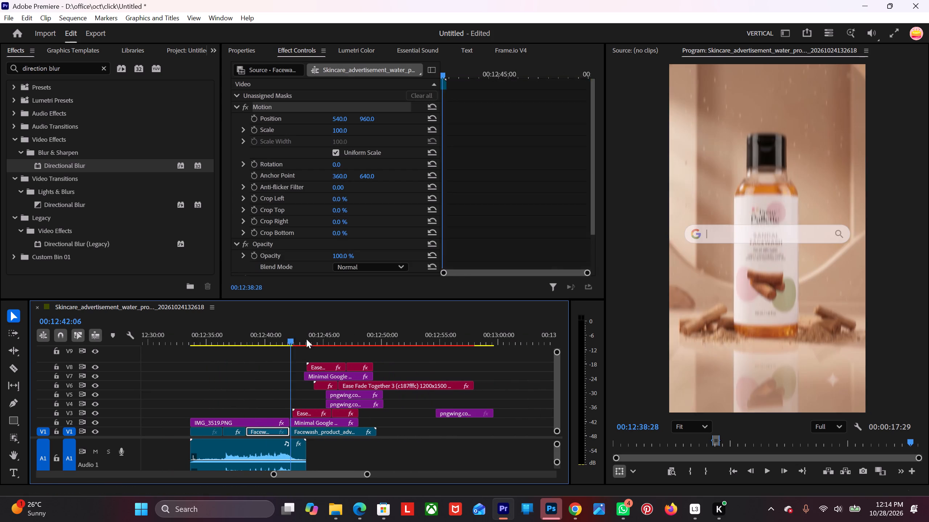
left_click_drag(306, 339, 319, 347)
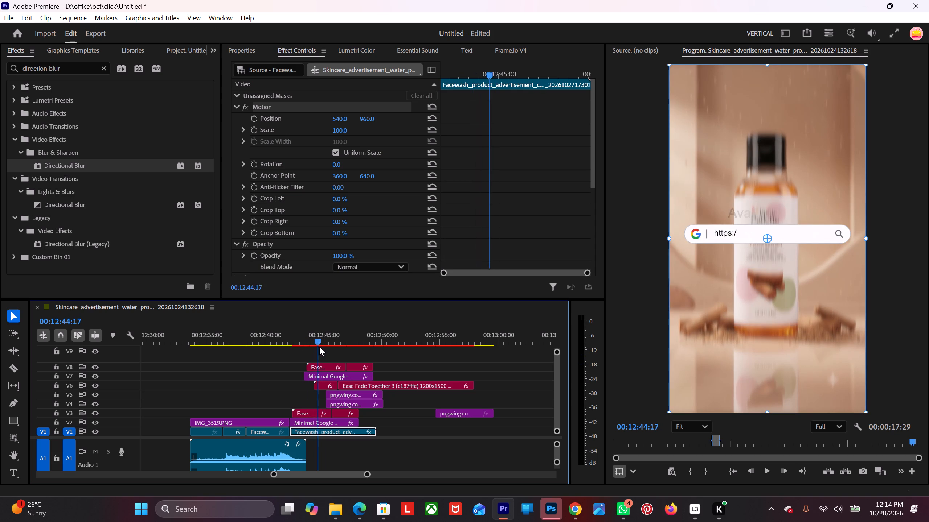
left_click_drag(319, 347, 315, 354)
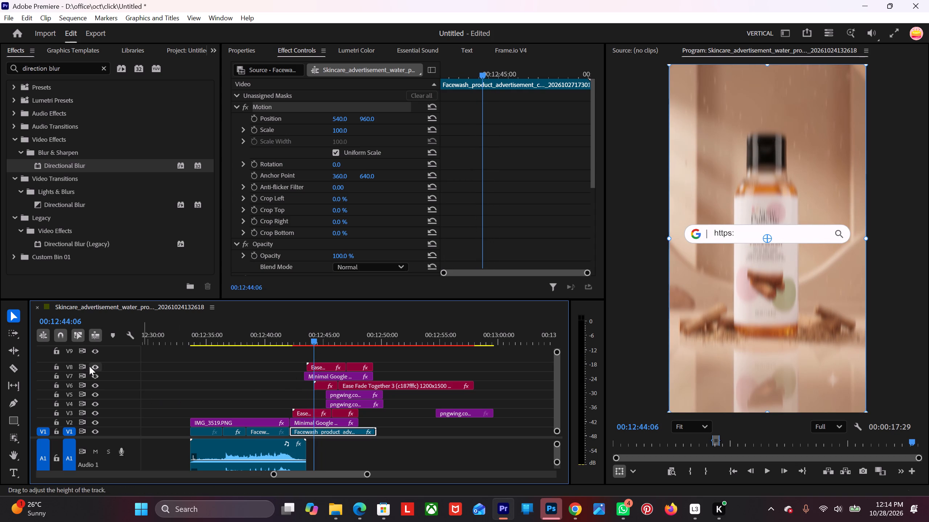
Hide track V8 and show it again to check what its Ease Fade clips add to the search bar.
left_click(102, 365)
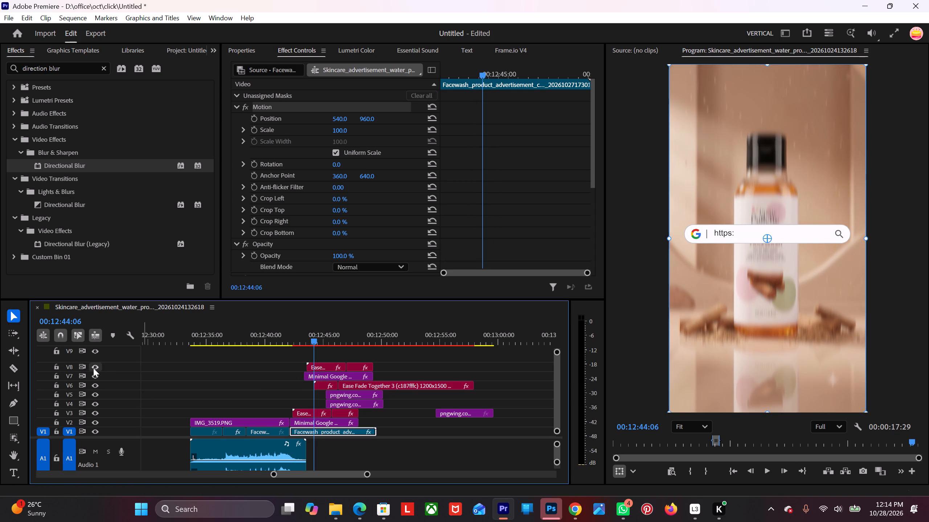
left_click(93, 368)
left_click(93, 379)
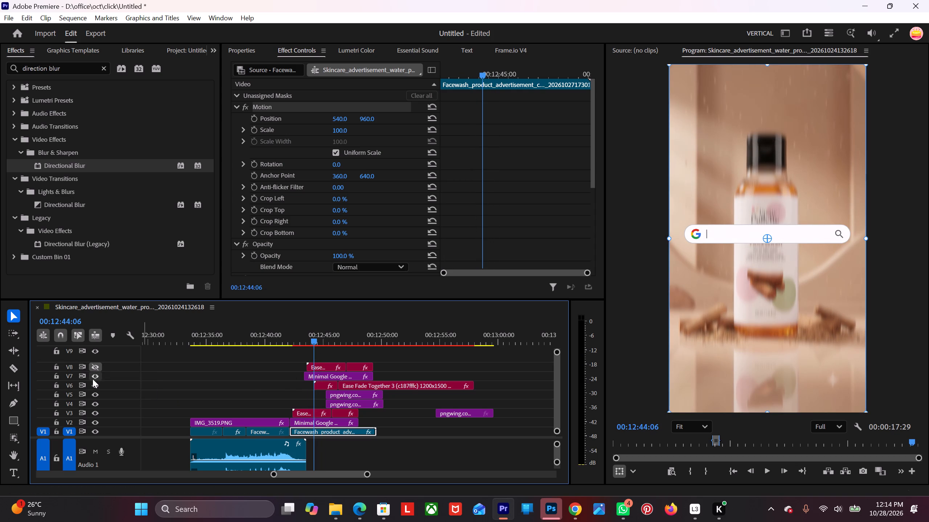
left_click(93, 379)
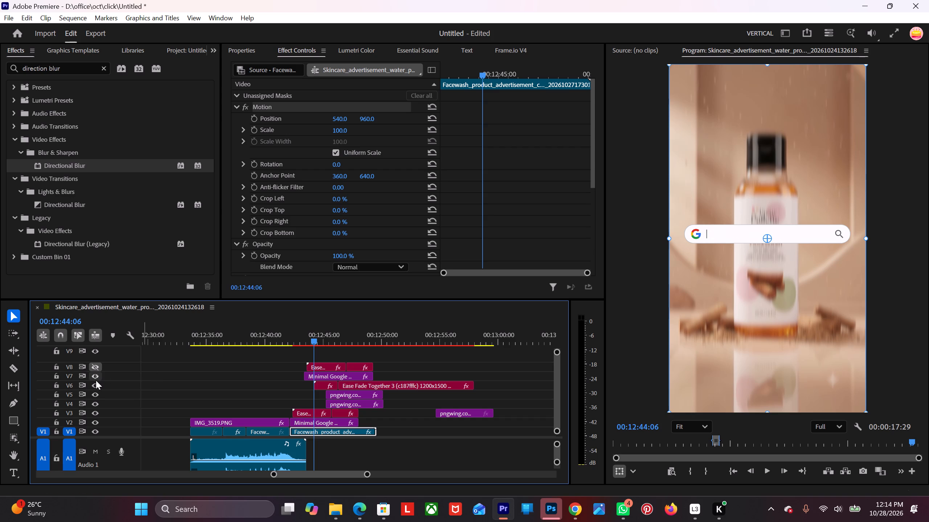
left_click(96, 380)
left_click(95, 380)
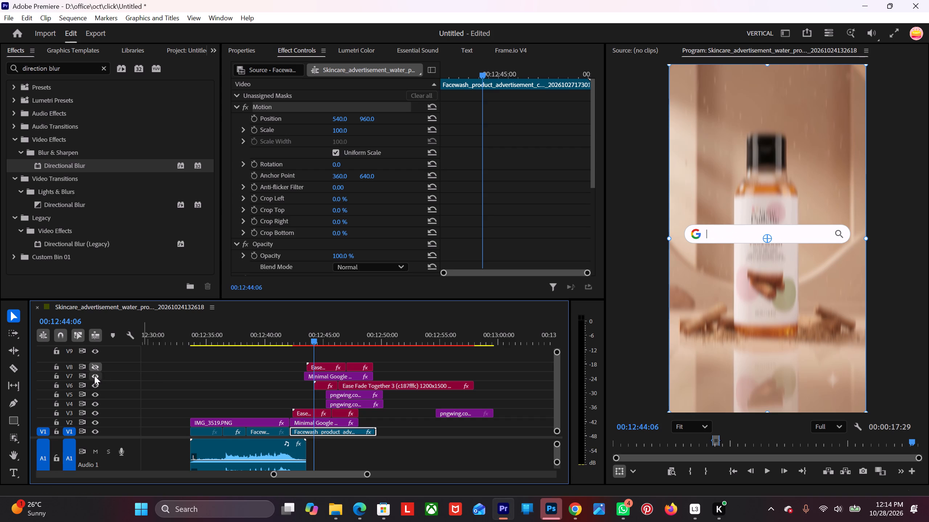
left_click(97, 369)
Delete the duplicate Minimal Google Search Bar clip on V2 and the Ease Fade clips above it on V3, over the closing shot.
left_click_drag(376, 412, 354, 413)
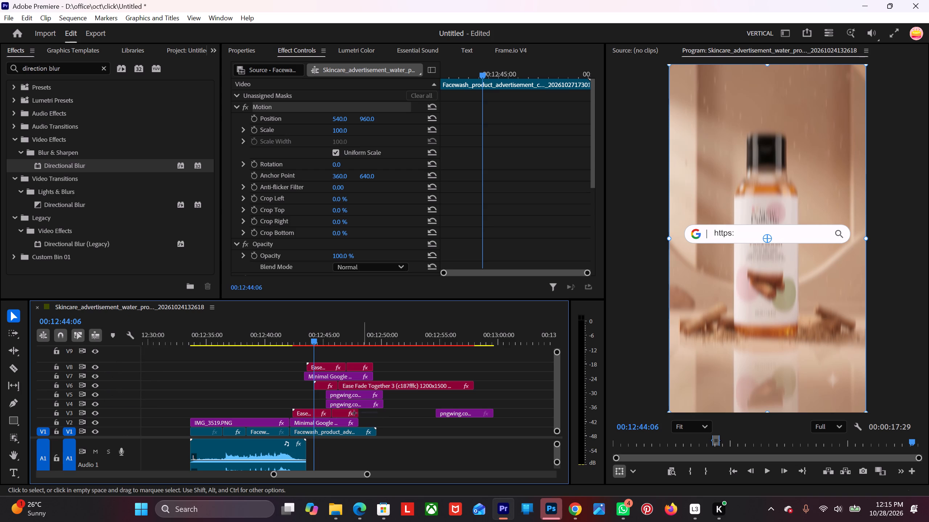
left_click_drag(354, 413, 305, 424)
key("Delete")
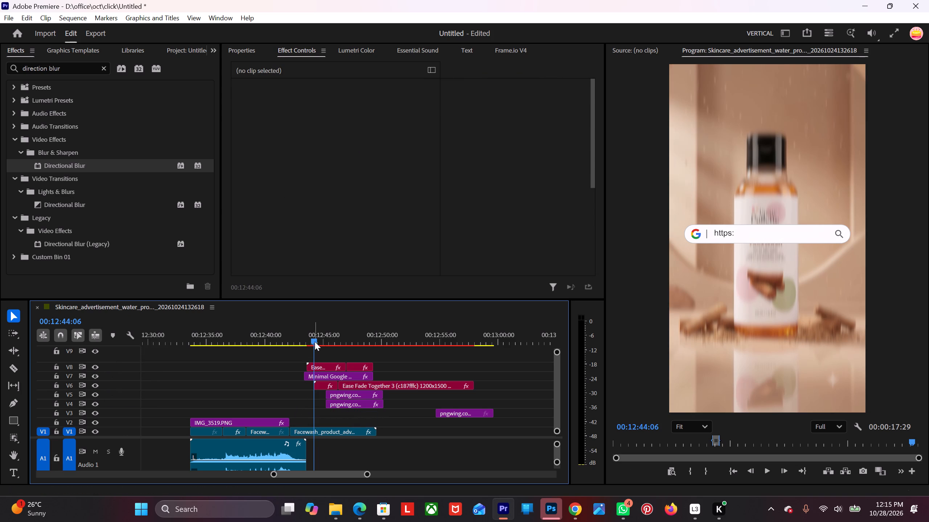
Extend the IMG_3519.PNG logo clip on V2 to the end of the closing facewash shot.
left_click_drag(315, 341, 287, 378)
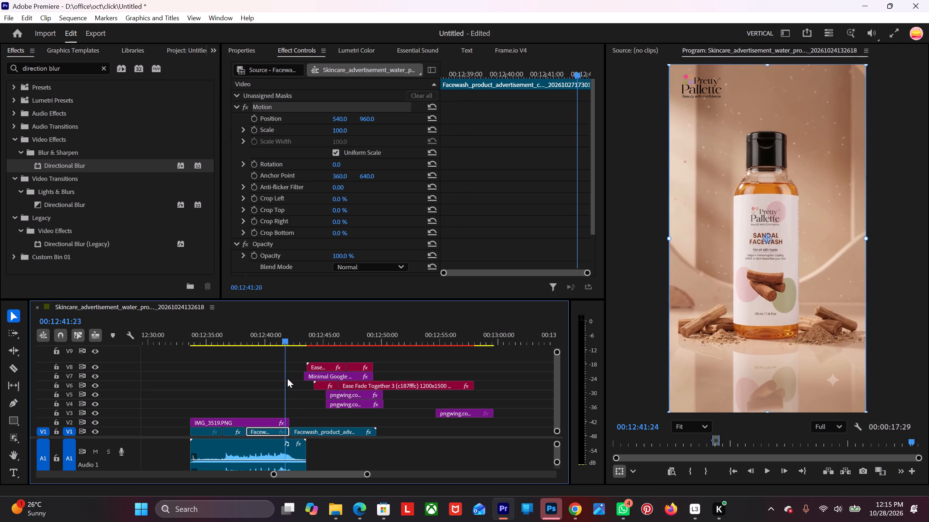
left_click_drag(287, 378, 288, 378)
left_click_drag(292, 426, 359, 426)
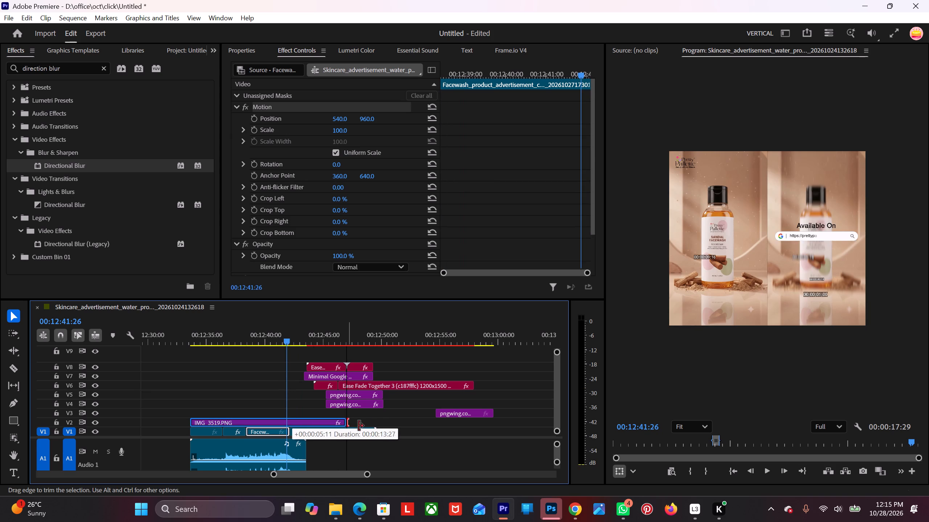
left_click_drag(359, 426, 380, 426)
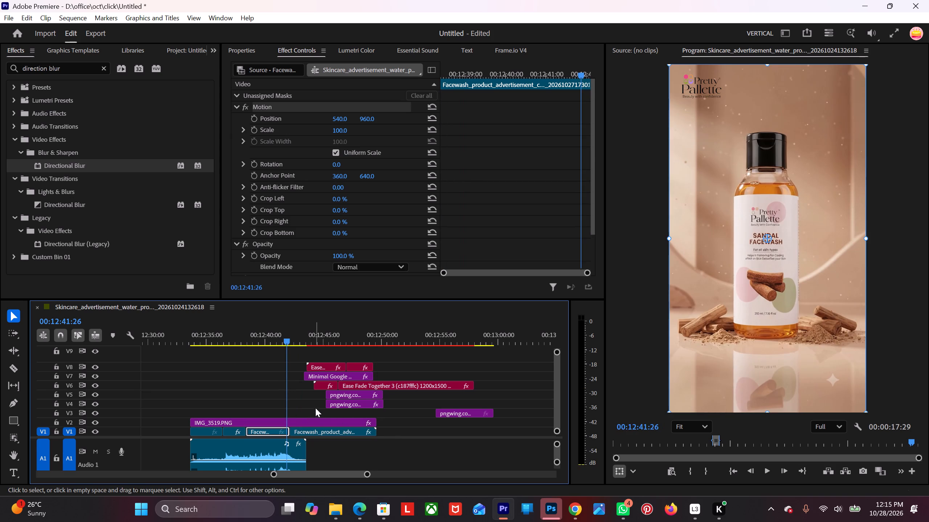
Move the two store icon clips down one track to V3 and V4 and start them at 00:12:43:17, aligned with the V8 Ease Fade clip.
left_click_drag(294, 390, 328, 402)
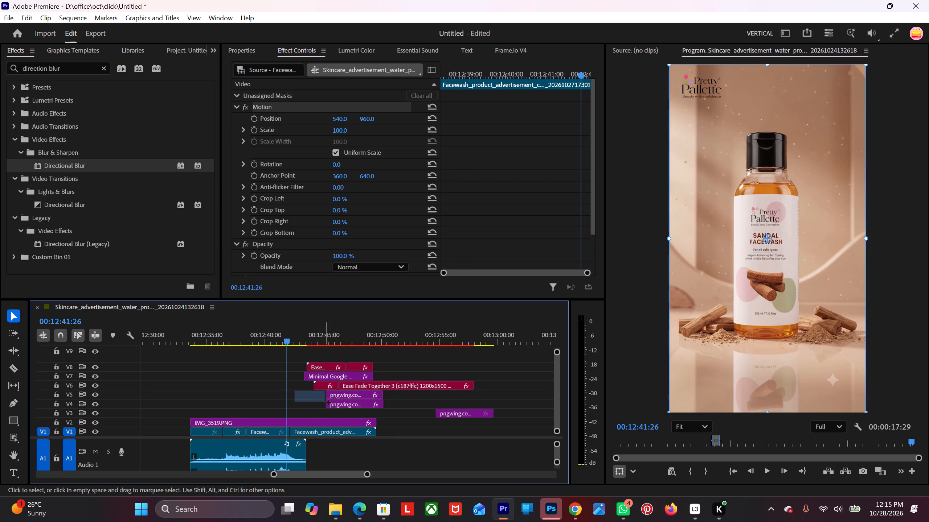
left_click_drag(328, 402, 345, 405)
left_click_drag(345, 405, 336, 412)
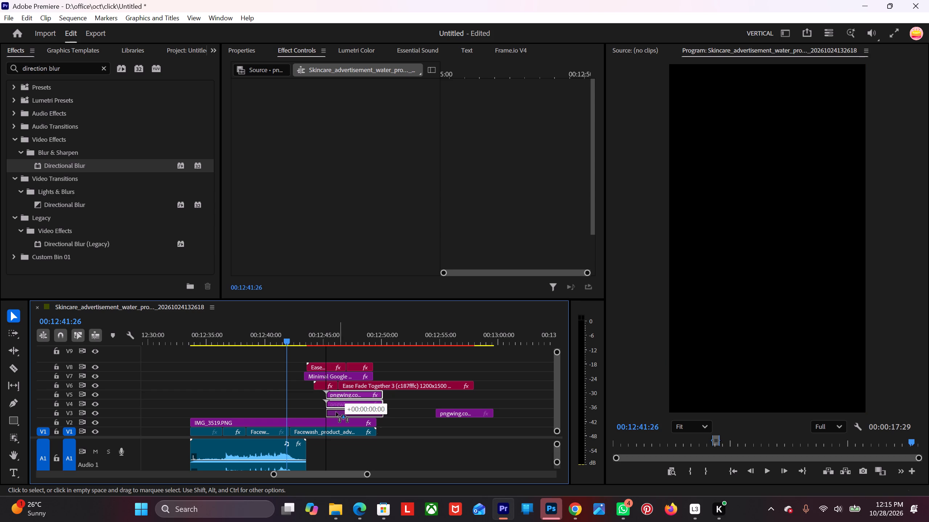
left_click_drag(336, 412, 332, 417)
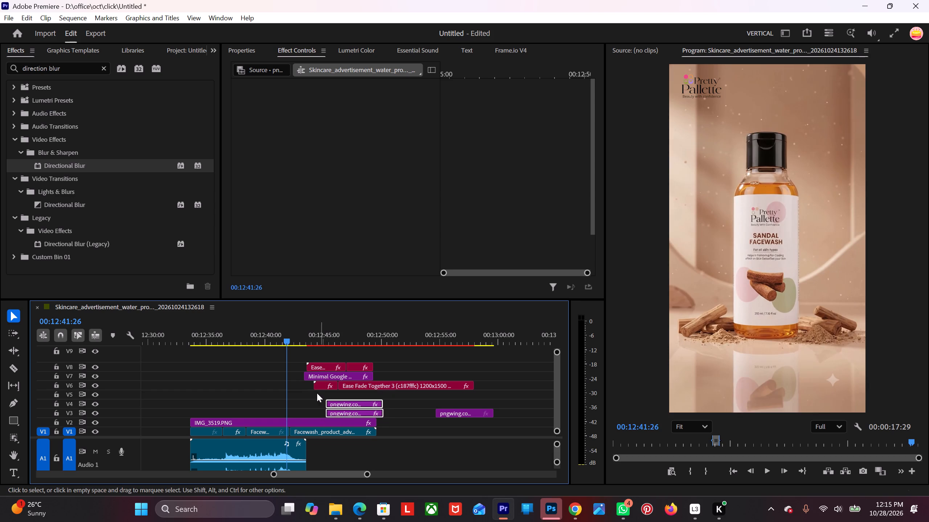
left_click_drag(336, 415, 324, 415)
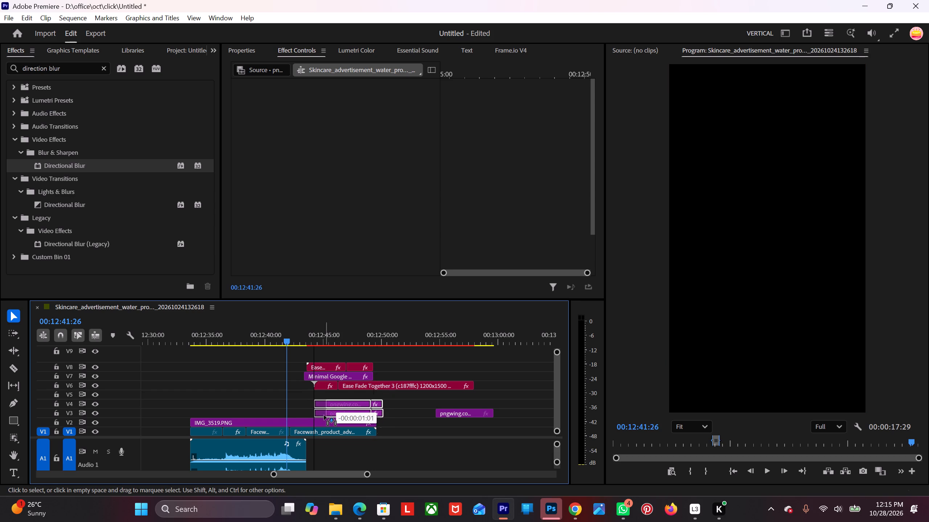
left_click_drag(324, 415, 320, 414)
Move both Ease Fade Together "Available On" clips from V6 to V5 so they begin at the start of the closing shot.
scroll(281, 411, "up", 9, "alt")
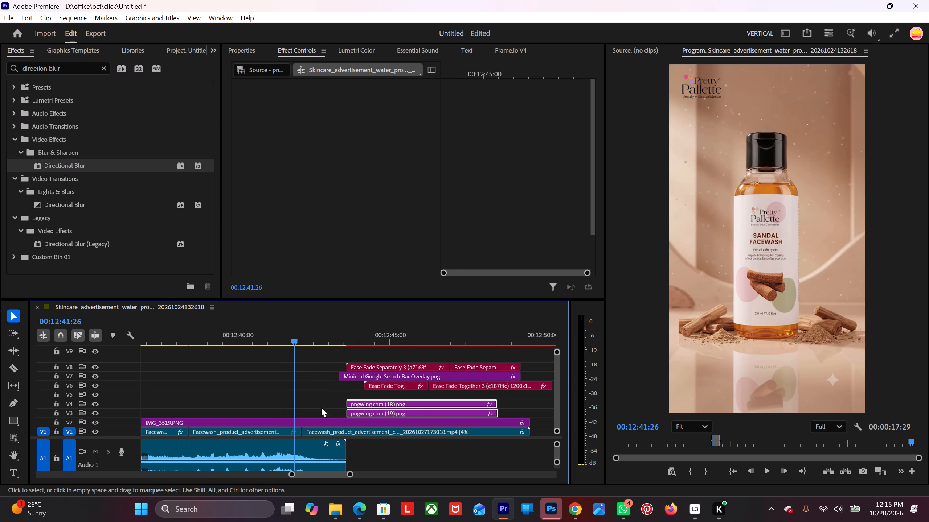
left_click_drag(327, 382, 446, 388)
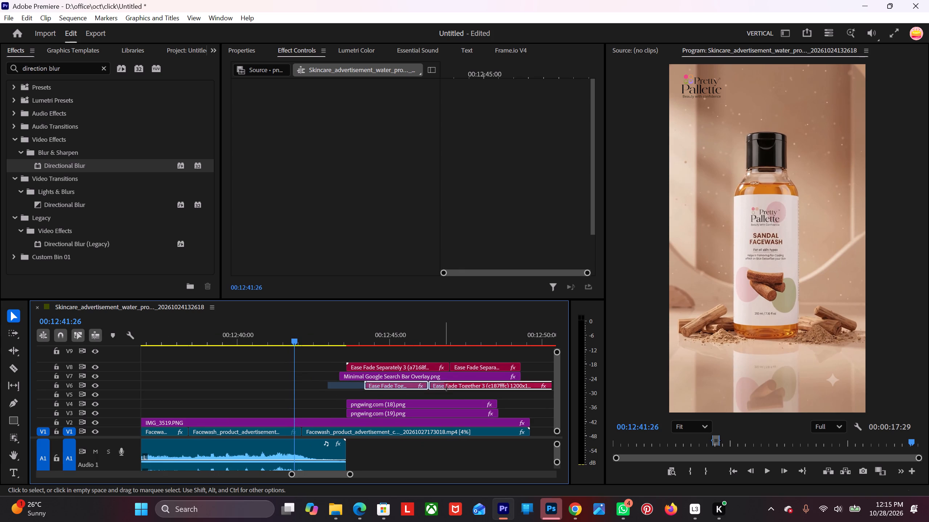
left_click_drag(446, 388, 453, 387)
left_click_drag(455, 385, 416, 393)
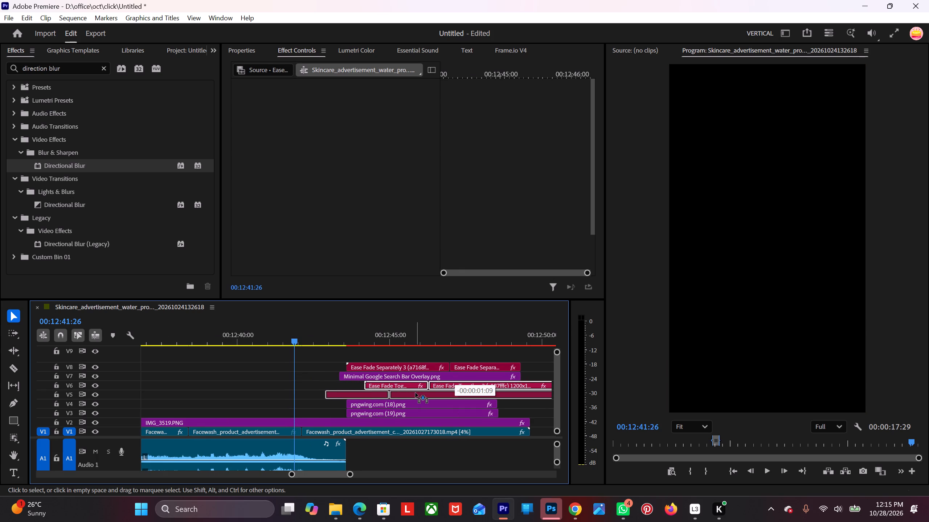
left_click_drag(416, 393, 398, 393)
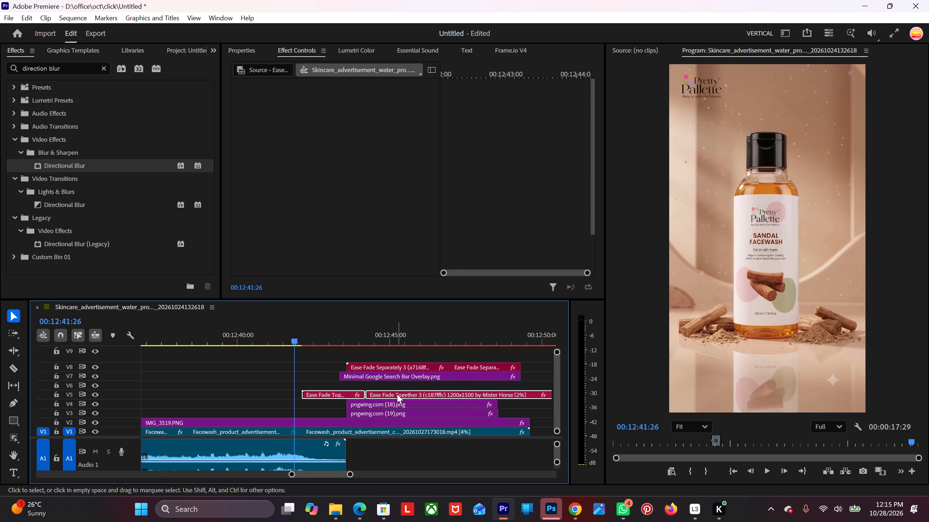
Shift both "Available On" clips on V5 slightly later to start at 00:12:42:13, and play the result.
key("space")
key("space")
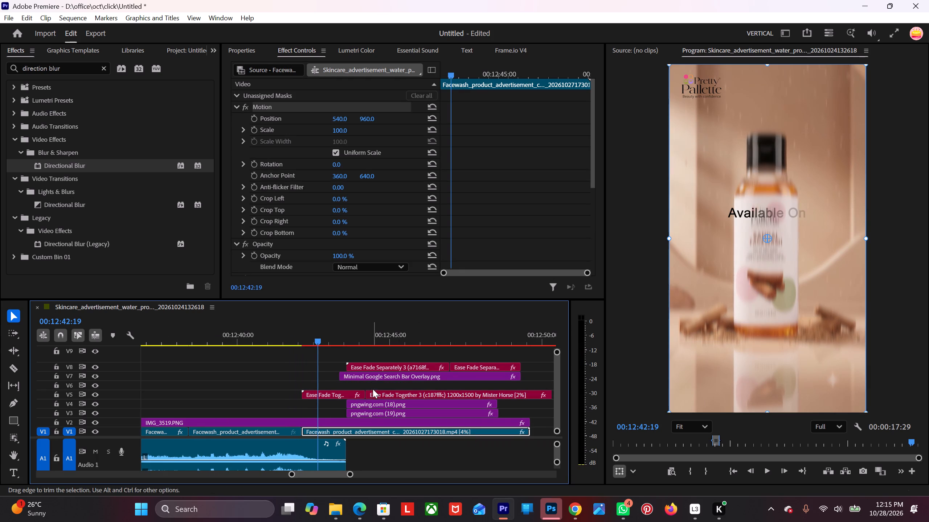
left_click(314, 336)
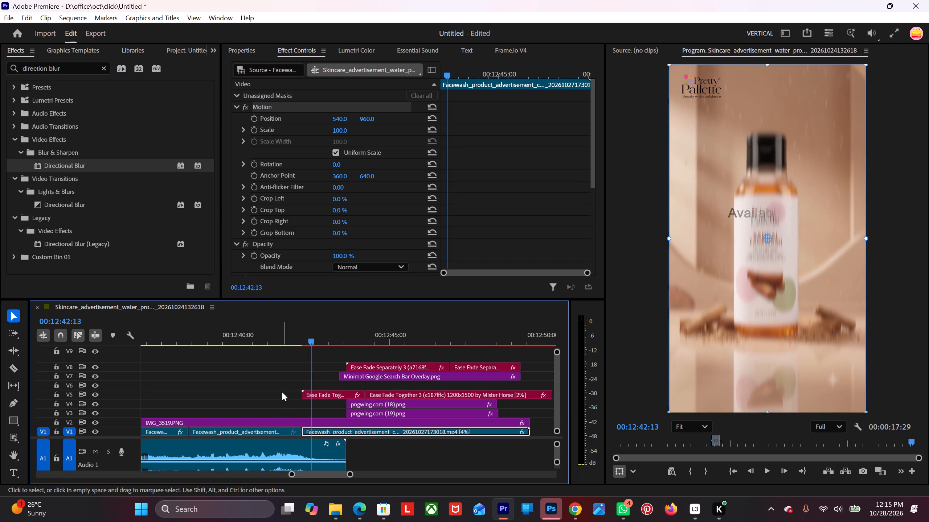
left_click_drag(282, 392, 391, 396)
left_click_drag(392, 396, 398, 395)
key("space")
key("space")
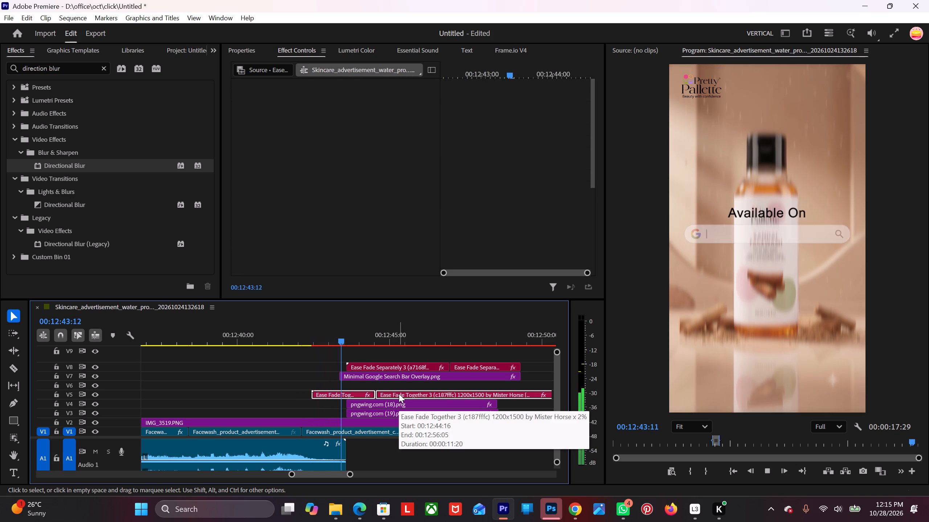
Shift the two store icon clips on V3 and V4 earlier to start at 00:12:43:11, near the search bar's start.
scroll(380, 395, "down", 5)
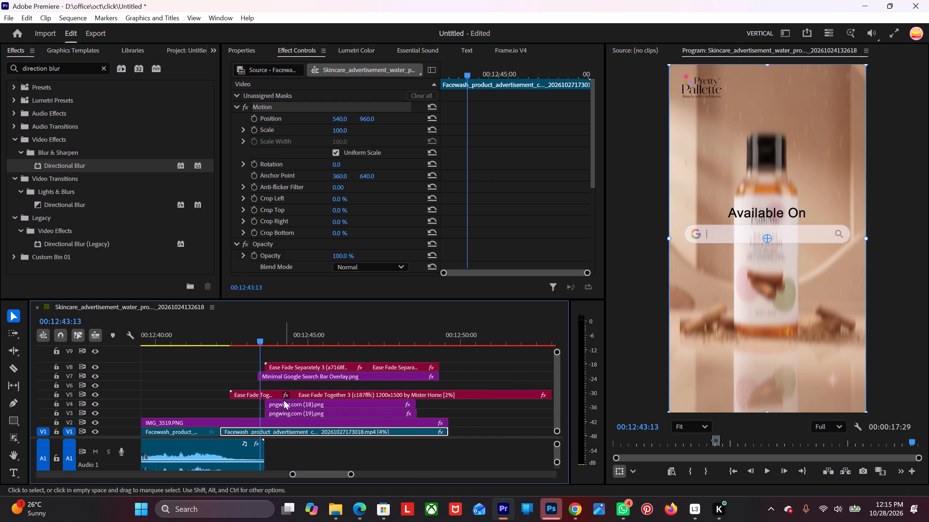
scroll(278, 402, "up", 6, "alt")
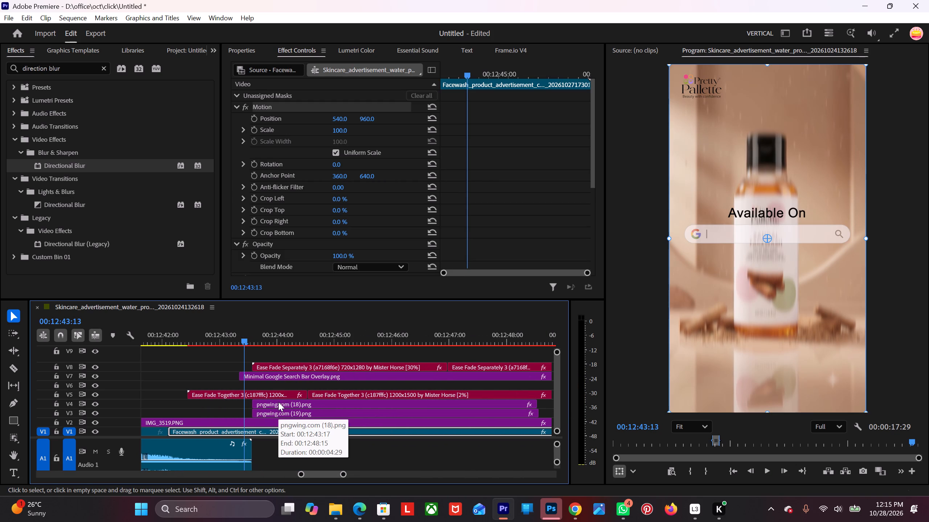
key("space")
key("space")
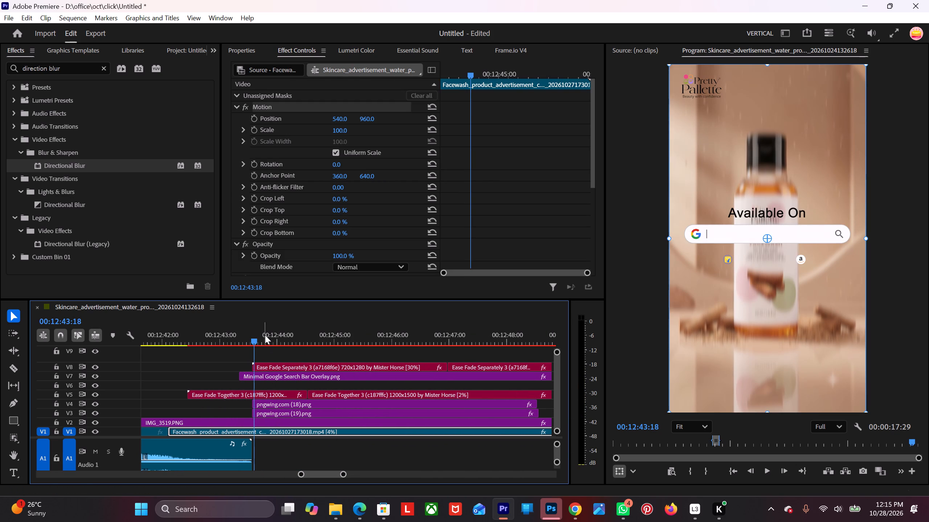
left_click(245, 339)
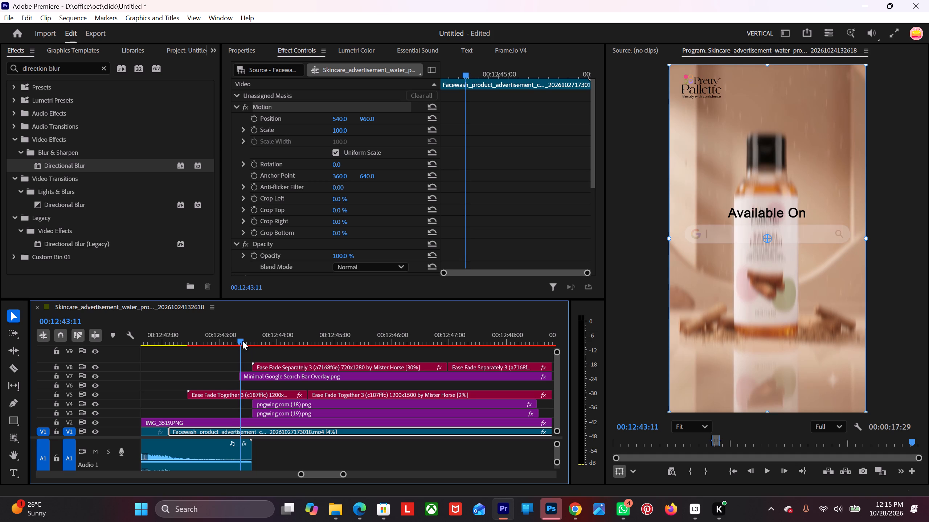
left_click(242, 404)
scroll(243, 408, "up", 5)
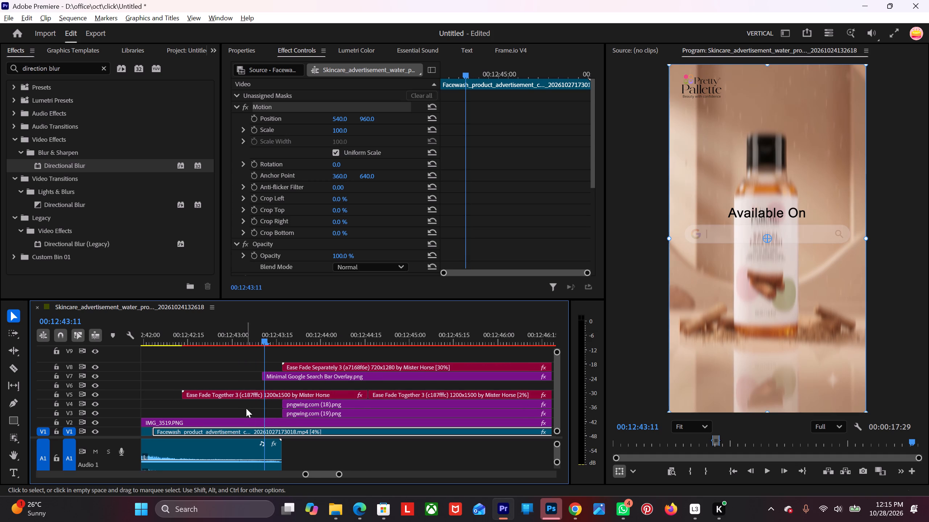
scroll(246, 408, "up", 1)
left_click_drag(223, 404, 288, 414)
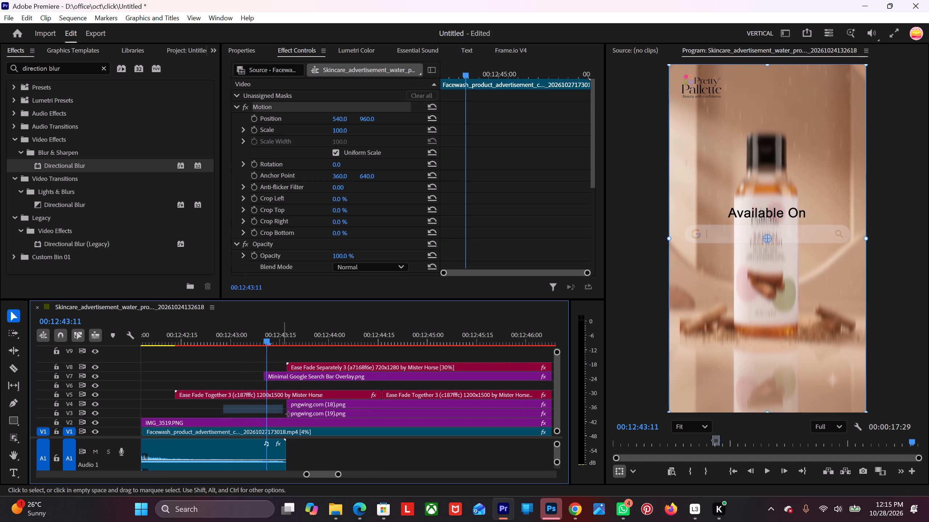
left_click_drag(288, 414, 307, 414)
left_click_drag(308, 414, 289, 410)
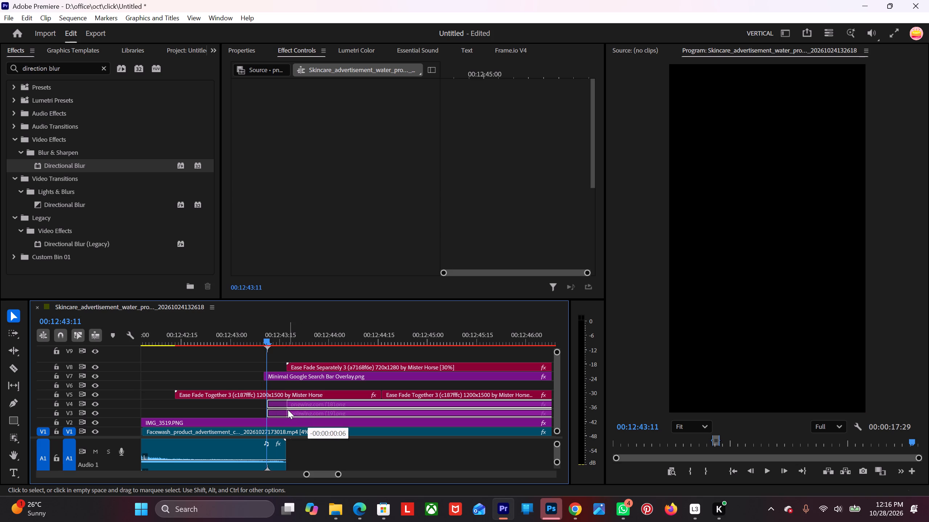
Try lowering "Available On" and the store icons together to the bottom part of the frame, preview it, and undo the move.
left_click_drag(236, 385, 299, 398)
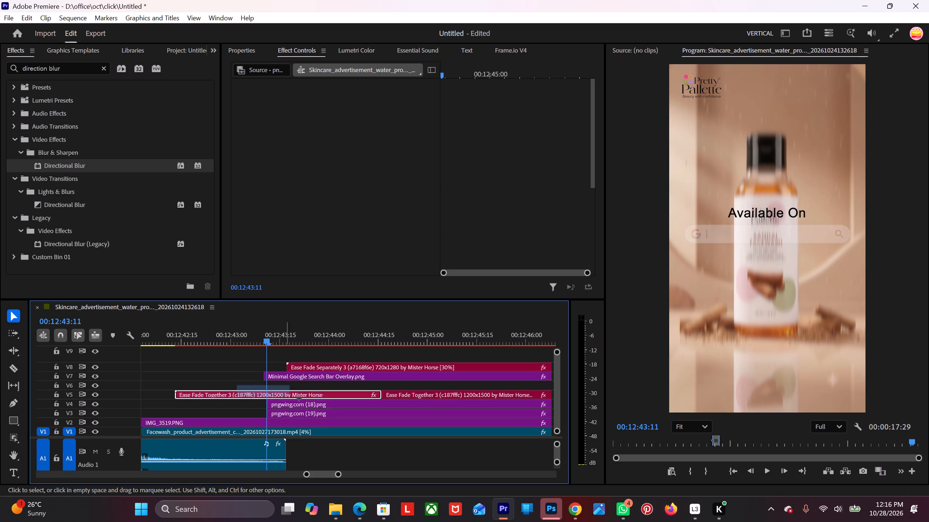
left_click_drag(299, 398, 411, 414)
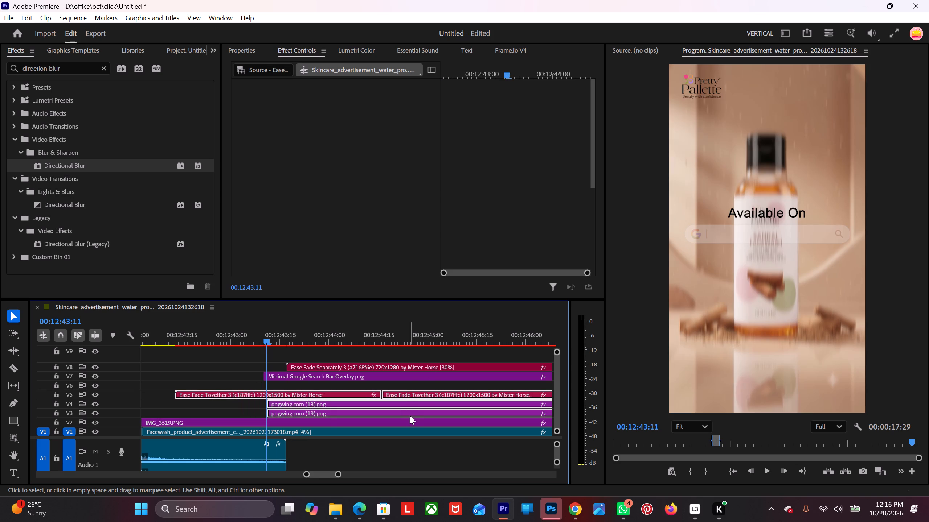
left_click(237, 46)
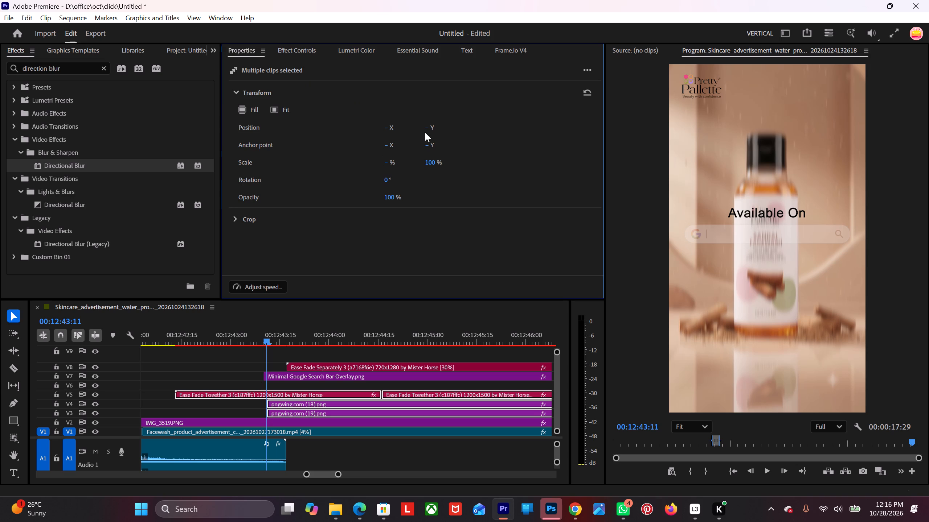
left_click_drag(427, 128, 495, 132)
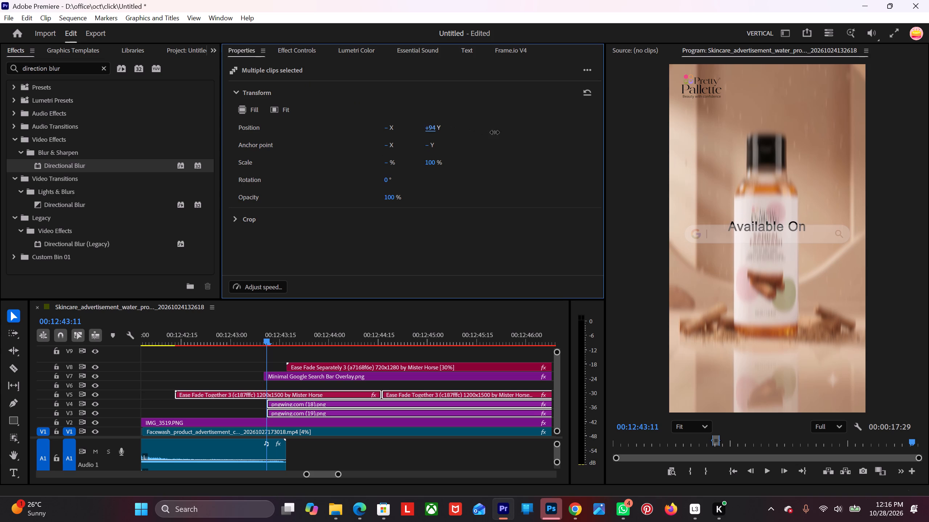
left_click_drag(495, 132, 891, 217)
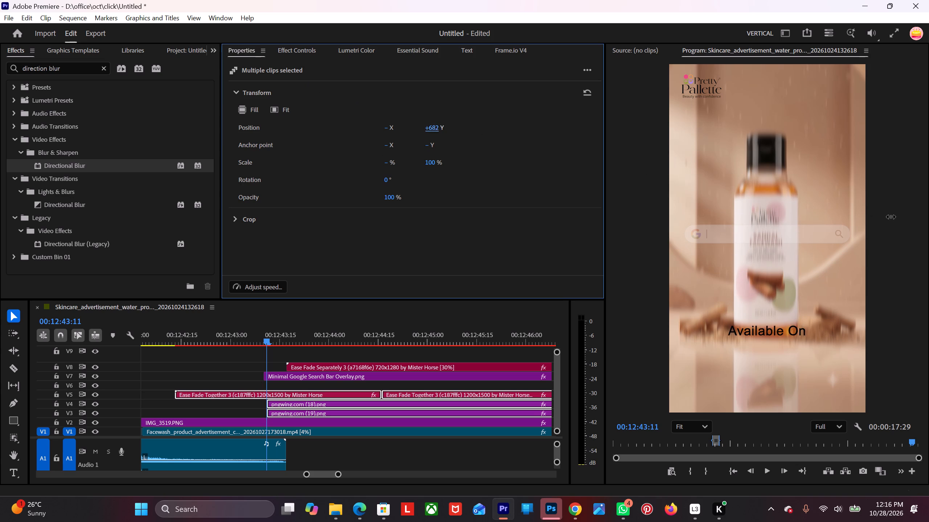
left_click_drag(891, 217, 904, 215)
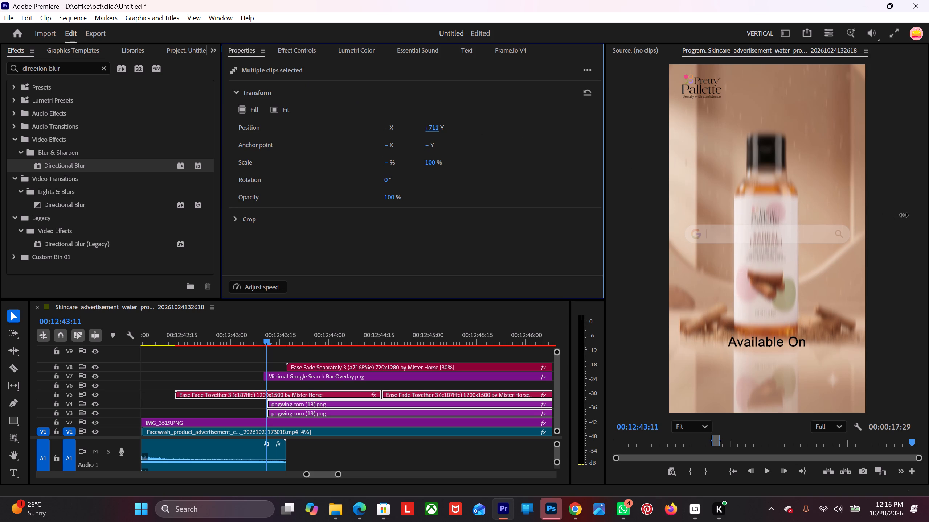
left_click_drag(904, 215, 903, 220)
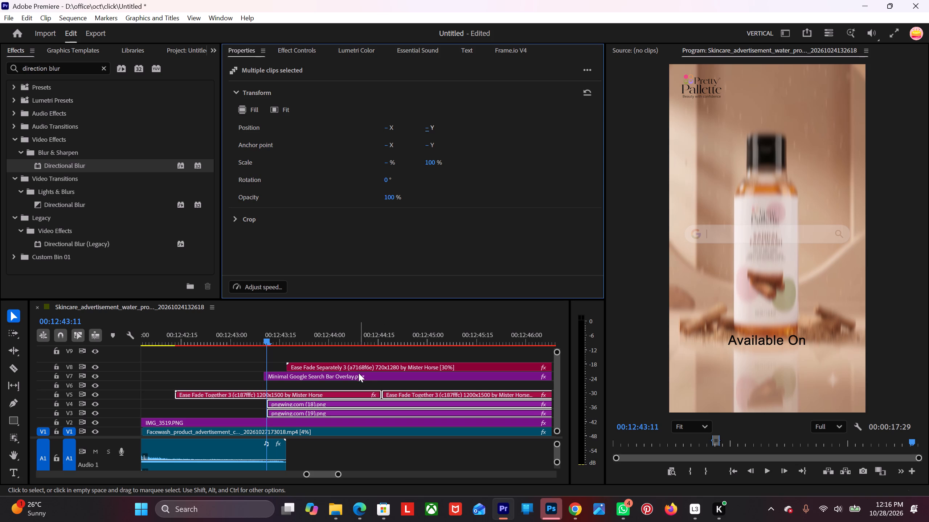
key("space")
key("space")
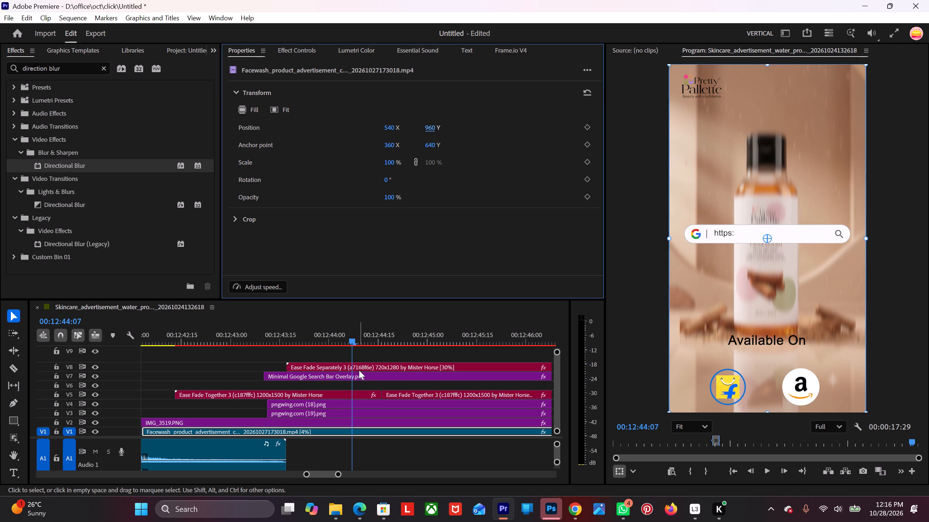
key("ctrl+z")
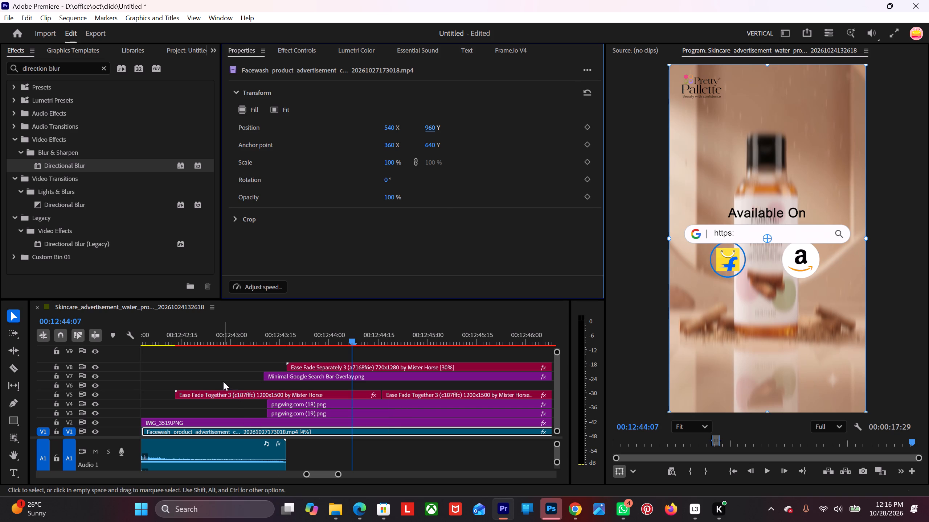
Lower the "Available On" clips and both store icons together in Position Y so the text sits just beneath the search bar.
left_click_drag(223, 381, 412, 409)
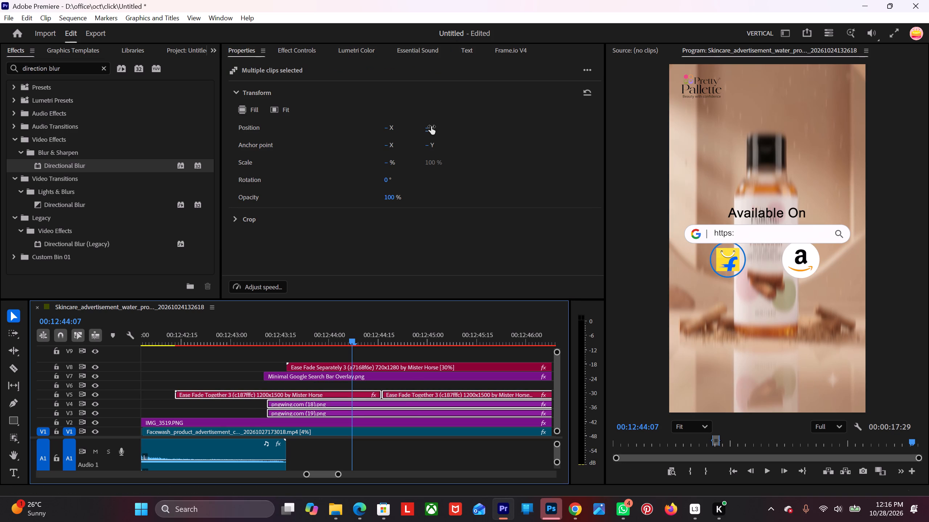
left_click_drag(431, 127, 506, 131)
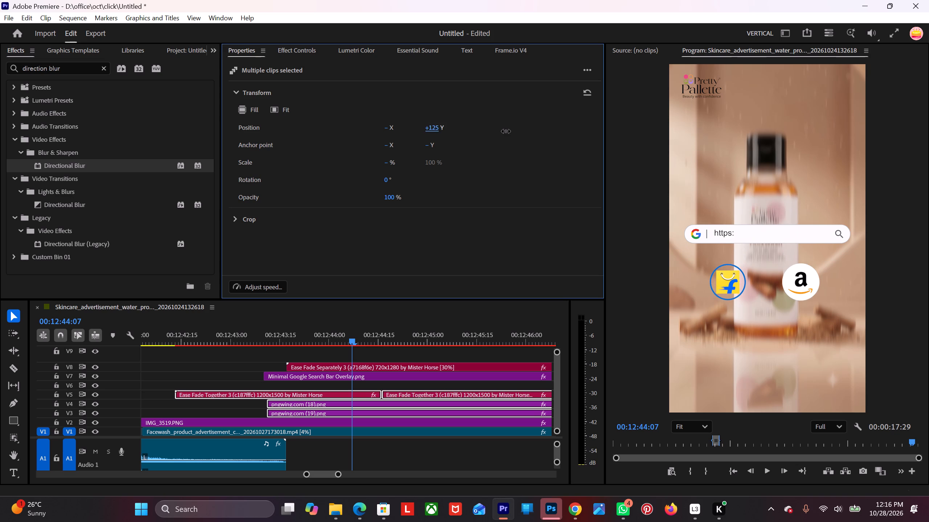
left_click_drag(506, 131, 570, 134)
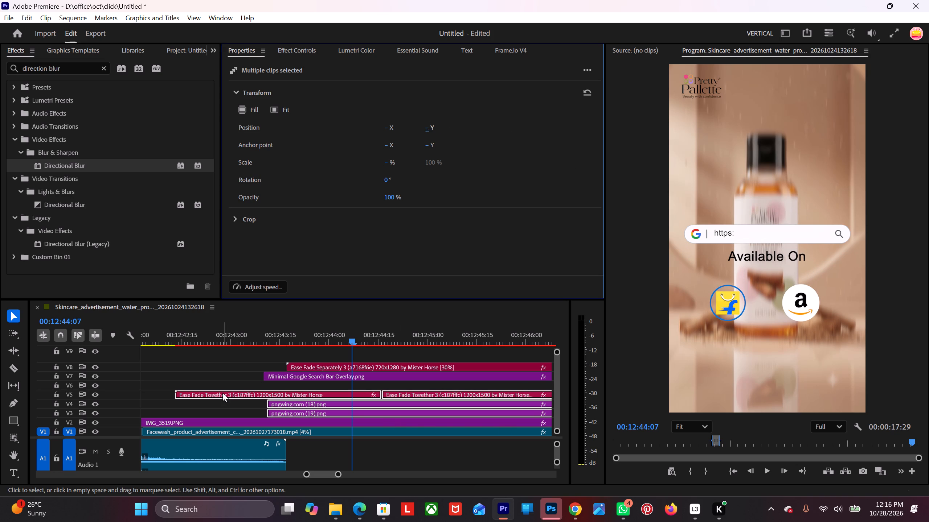
Lower the search bar and its URL text clips on V7 and V8 together by about 630 in Position Y, beneath the store icons, and preview.
scroll(225, 385, "down", 4)
scroll(225, 385, "down", 11, "alt")
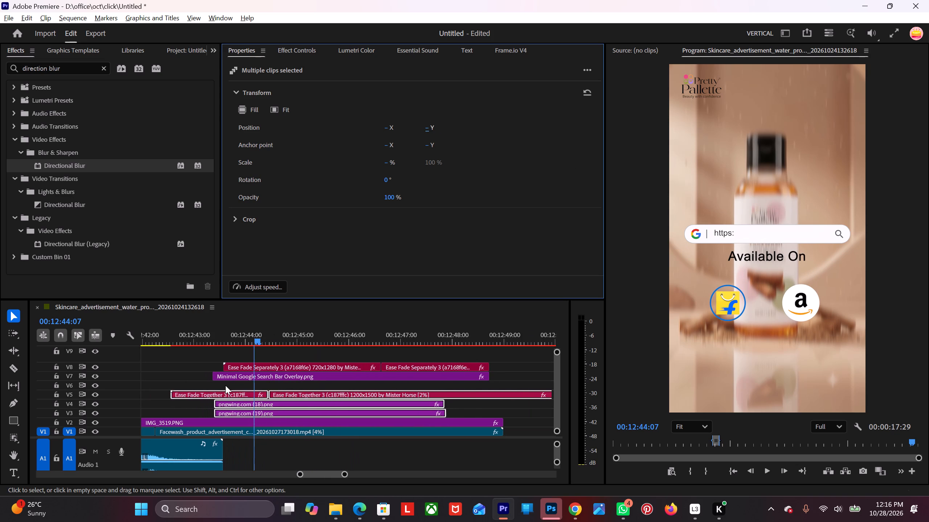
scroll(225, 385, "down", 2, "alt")
left_click(204, 360)
left_click_drag(208, 352, 273, 365)
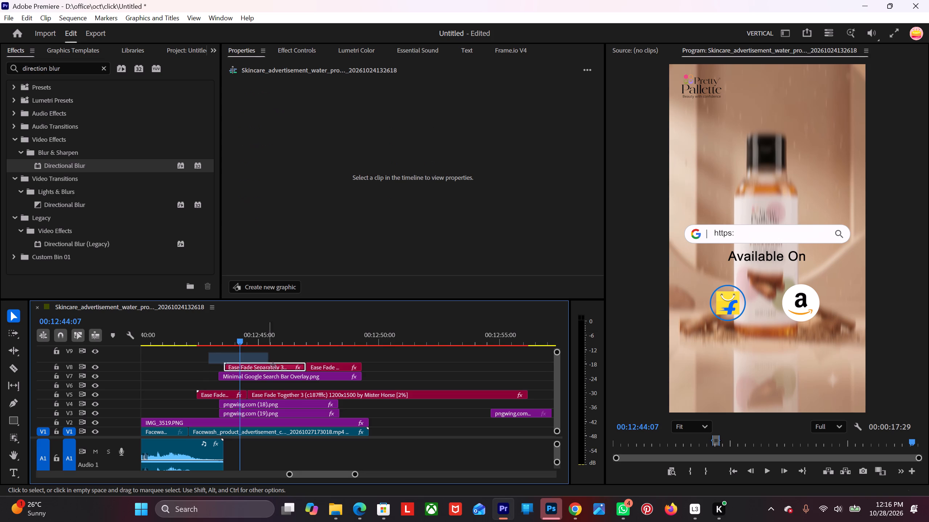
left_click_drag(273, 365, 326, 373)
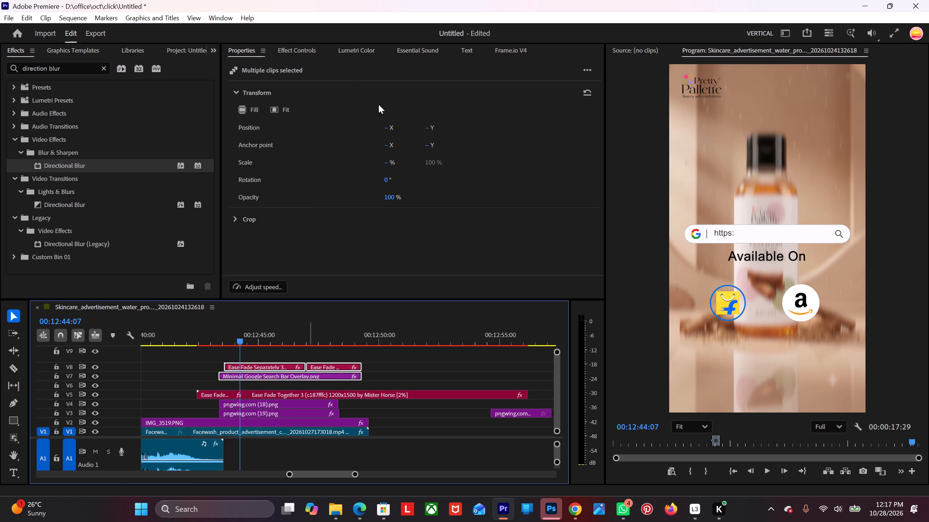
left_click_drag(429, 127, 730, 262)
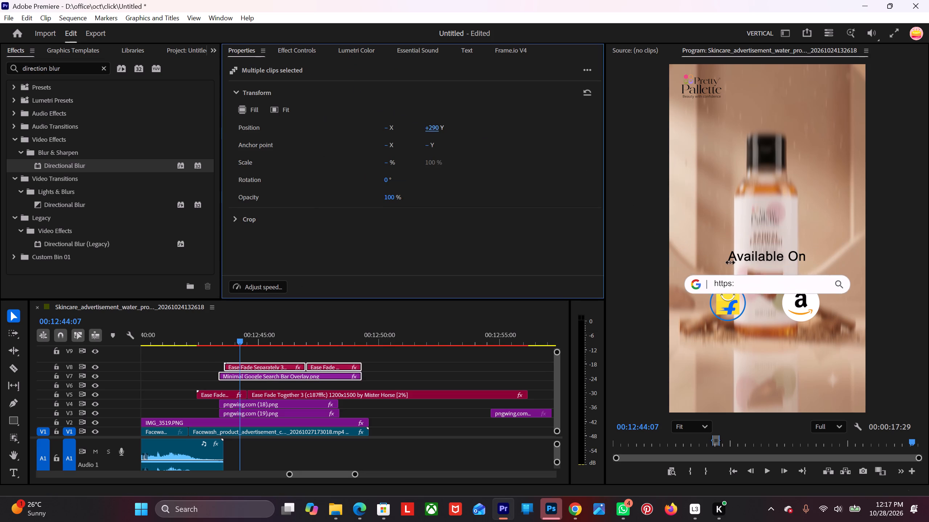
left_click_drag(730, 262, 928, 314)
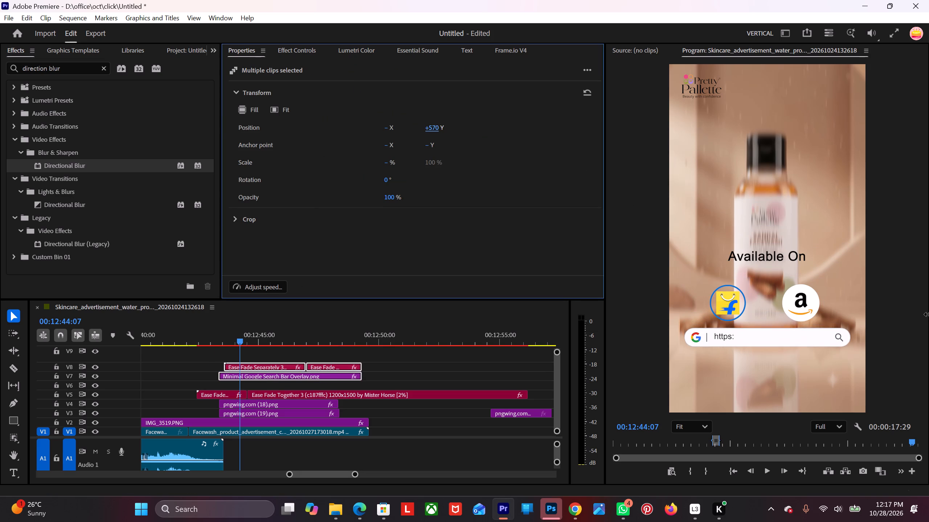
left_click_drag(928, 314, 928, 282)
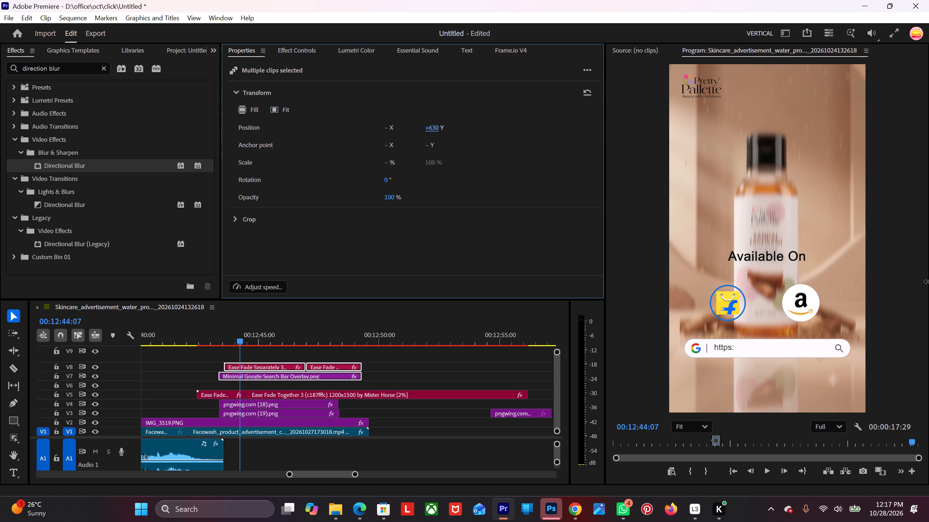
left_click_drag(928, 282, 928, 277)
scroll(208, 428, "down", 3, "alt")
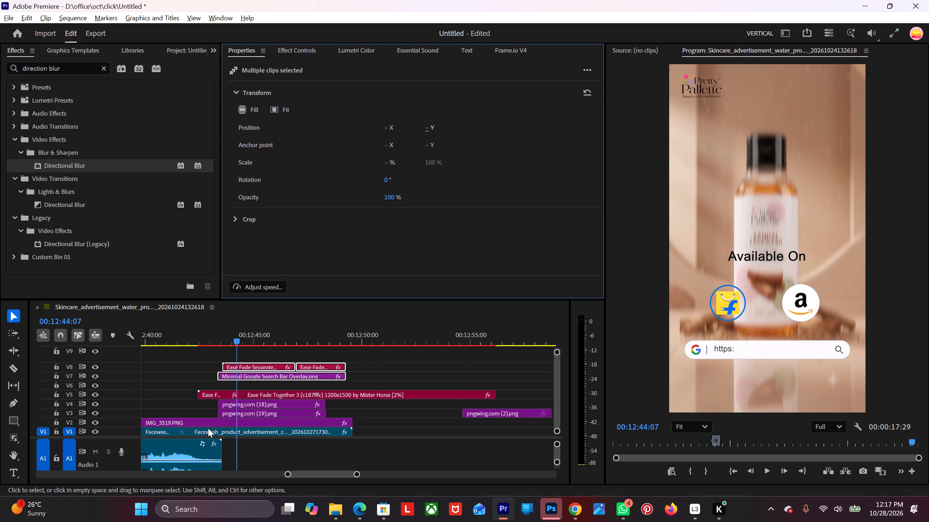
scroll(208, 428, "down", 1, "alt")
key("space")
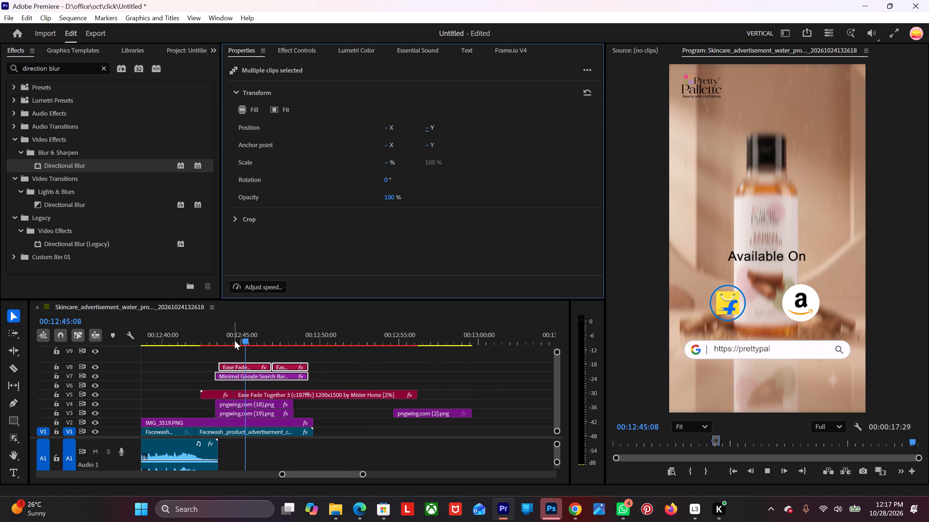
key("space")
key("space")
key("space")
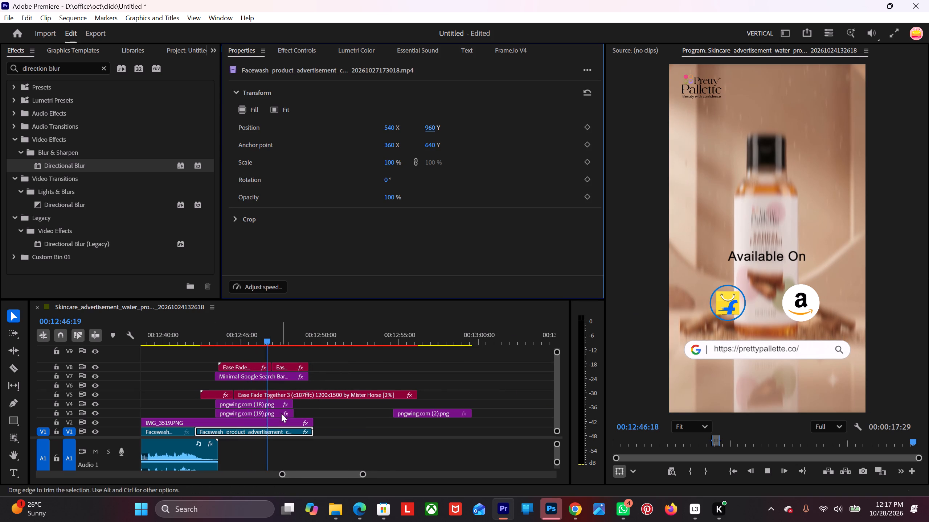
Extend both store icon clips on V3 and V4 to end at 00:12:49:08, level with the search bar clip's end.
left_click_drag(294, 404, 311, 405)
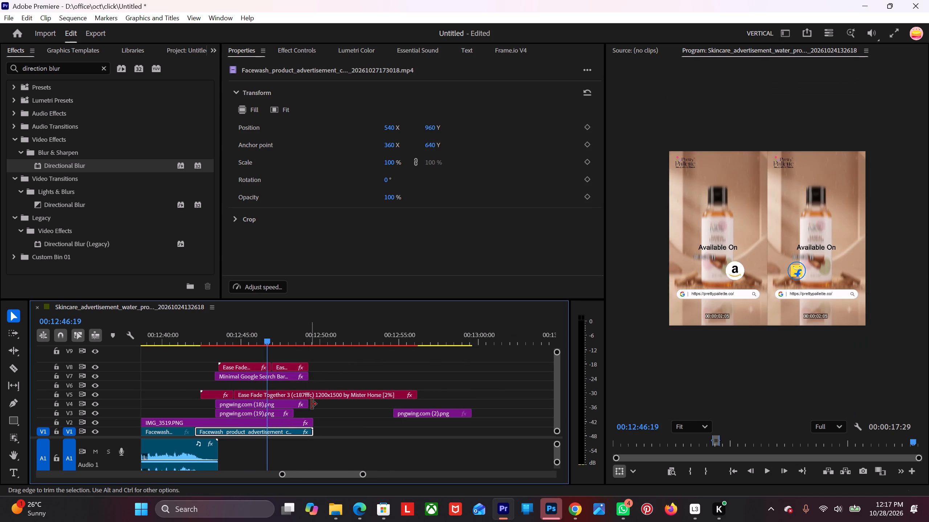
left_click_drag(301, 414, 316, 412)
Play the closing shot and mark the sequence's Out point at 00:12:47:15, after the URL has been fully typed.
scroll(260, 413, "up", 9, "alt")
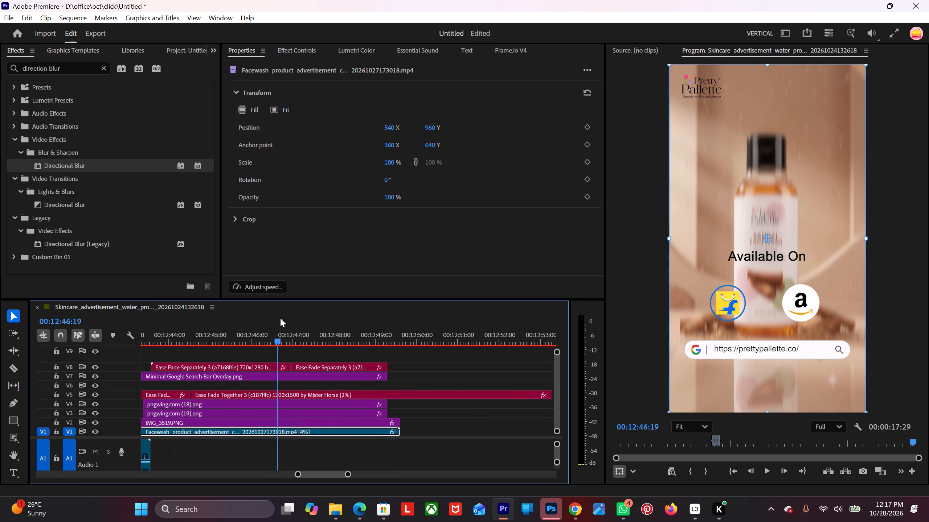
left_click_drag(272, 336, 208, 358)
key("space")
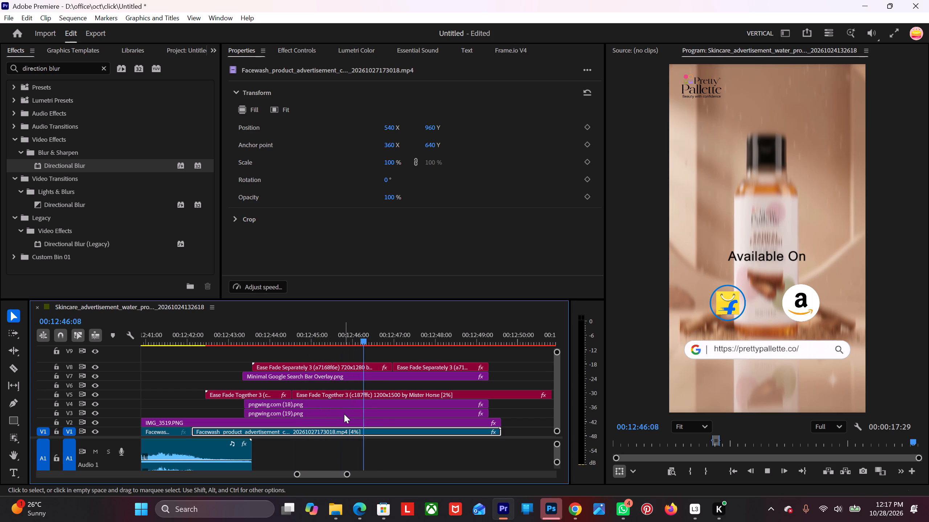
key("space")
key("space")
key("space")
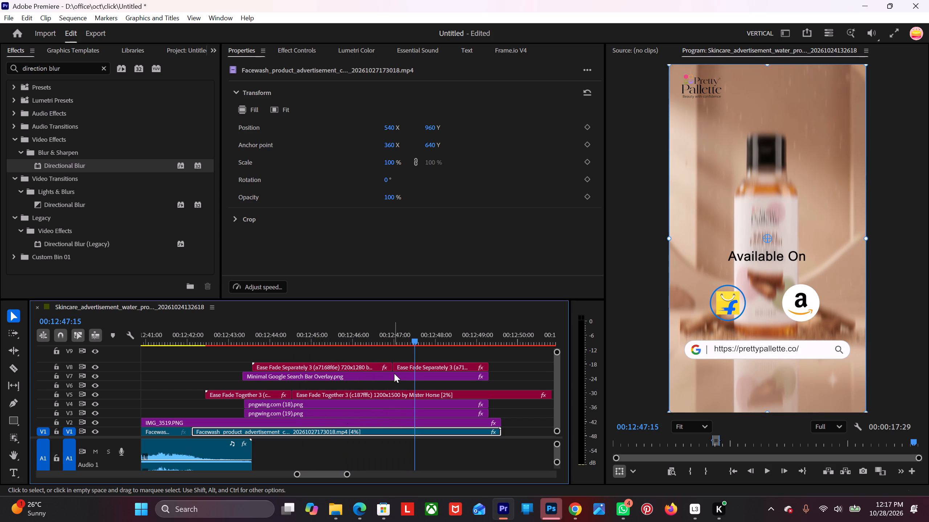
key("o")
Mark the sequence's In point at 00:12:33:17, on the first frame of the opening facewash bottle clip.
scroll(352, 394, "down", 13, "alt")
scroll(265, 391, "up", 5)
left_click_drag(274, 338, 289, 335)
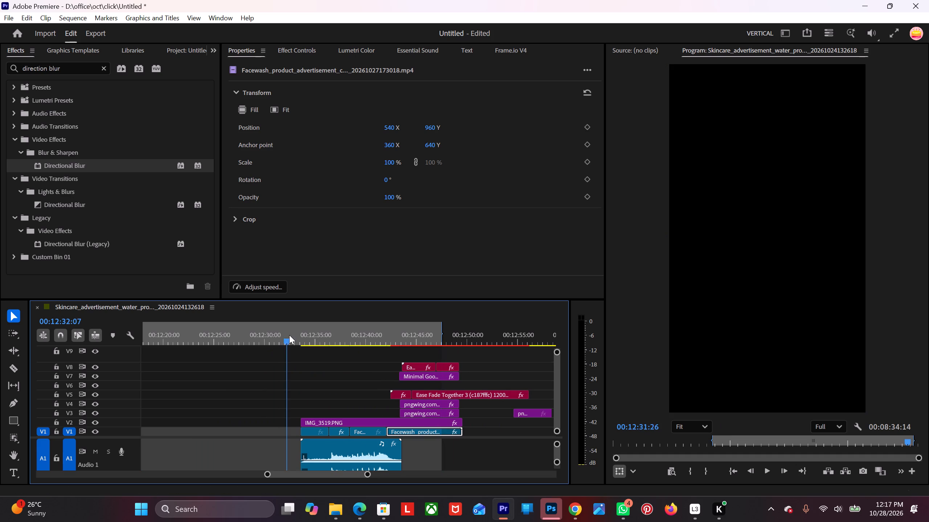
left_click_drag(289, 335, 301, 336)
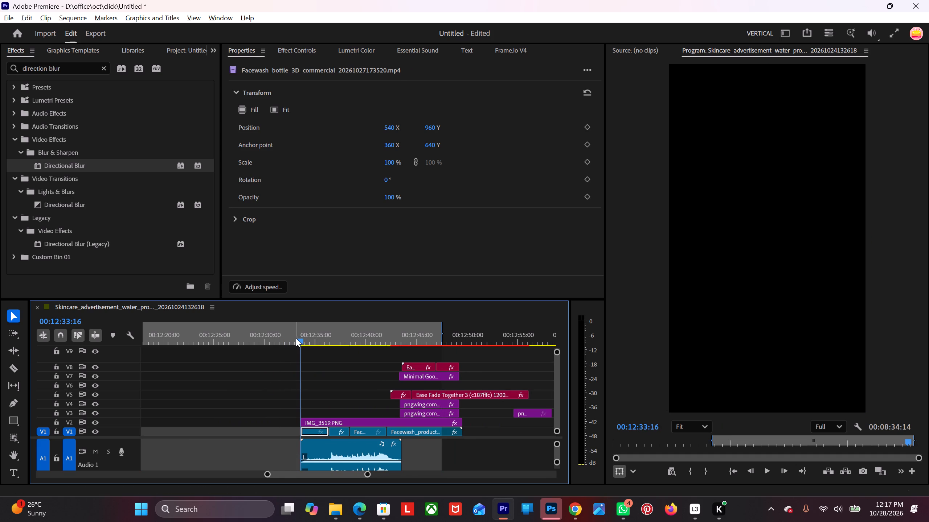
scroll(296, 338, "up", 15, "alt")
scroll(296, 338, "up", 8)
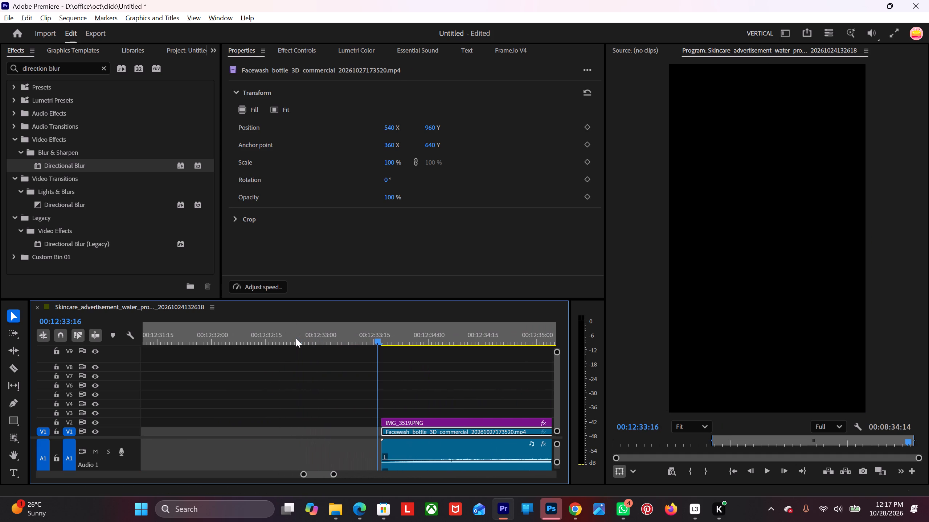
left_click_drag(373, 336, 381, 335)
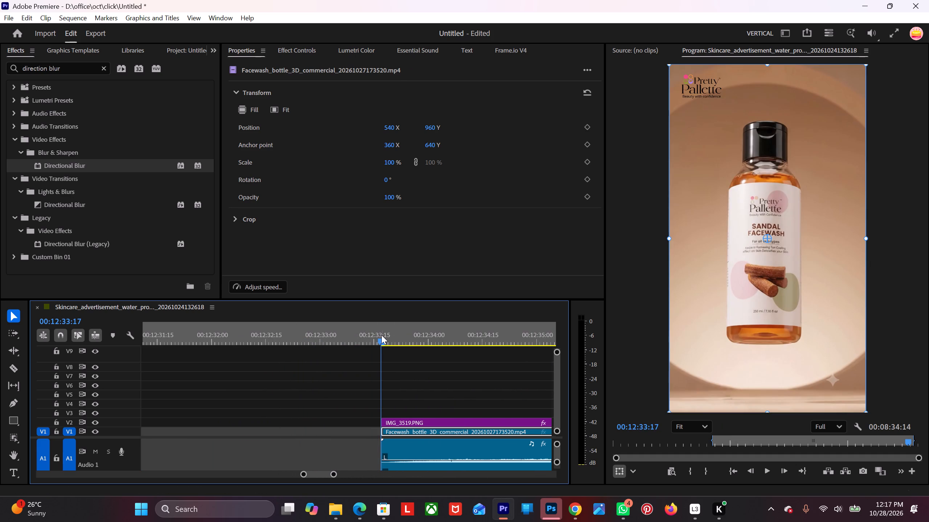
key("i")
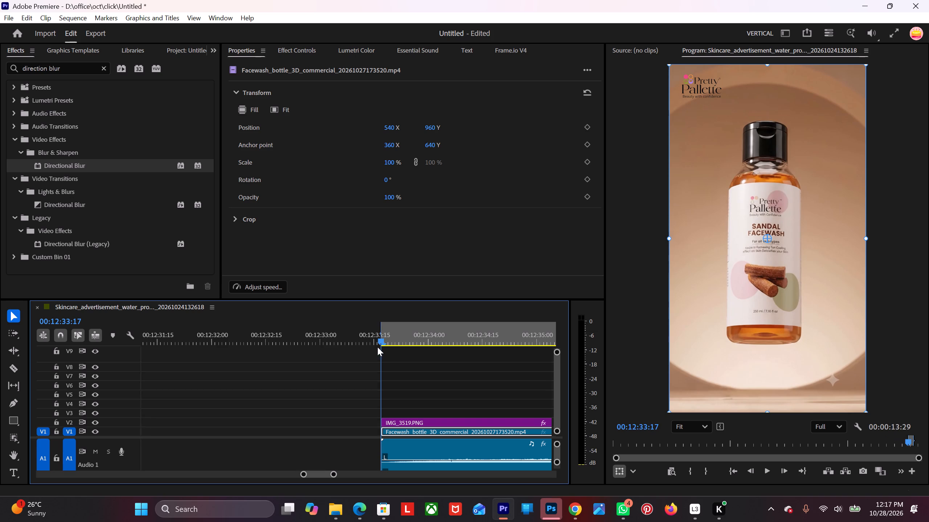
Render the effects between the In and Out points and let the rendered section play through.
scroll(413, 391, "down", 20, "alt")
scroll(413, 391, "down", 6, "alt")
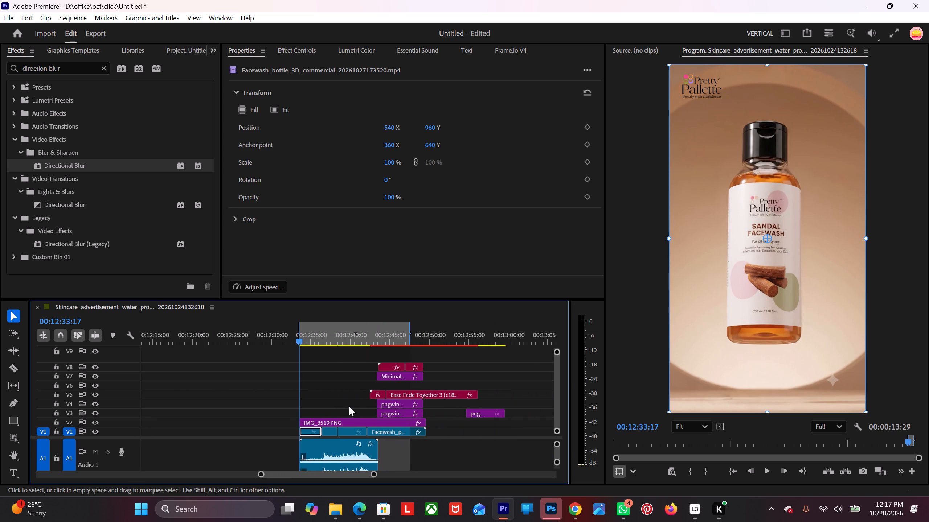
scroll(349, 406, "down", 6, "alt")
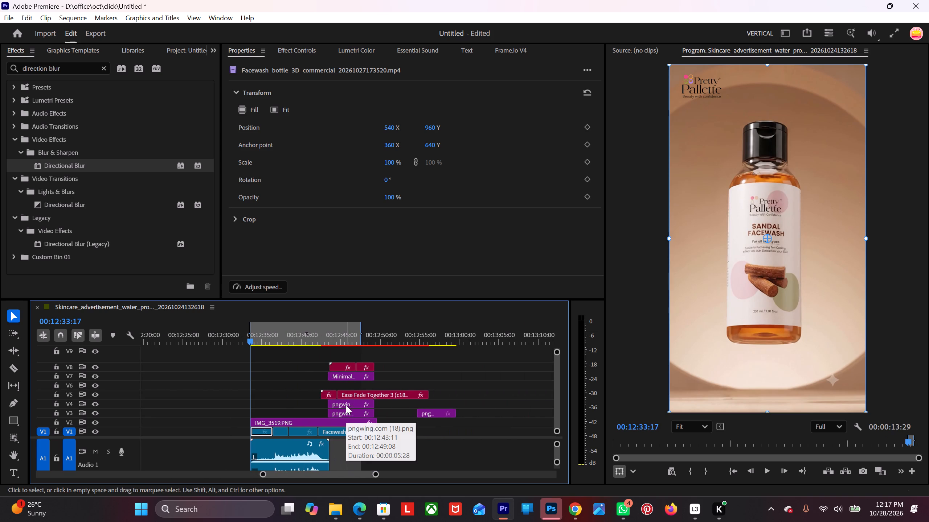
key("Return")
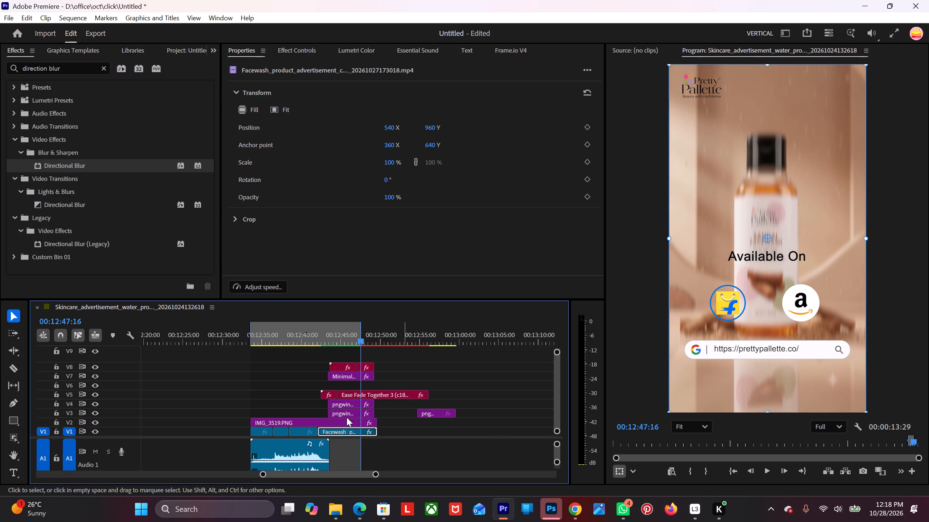
Export the In/Out range as an H.264 media file named "snadal facewash" with the Match Source - Adaptive High Bitrate preset.
key("ctrl+m")
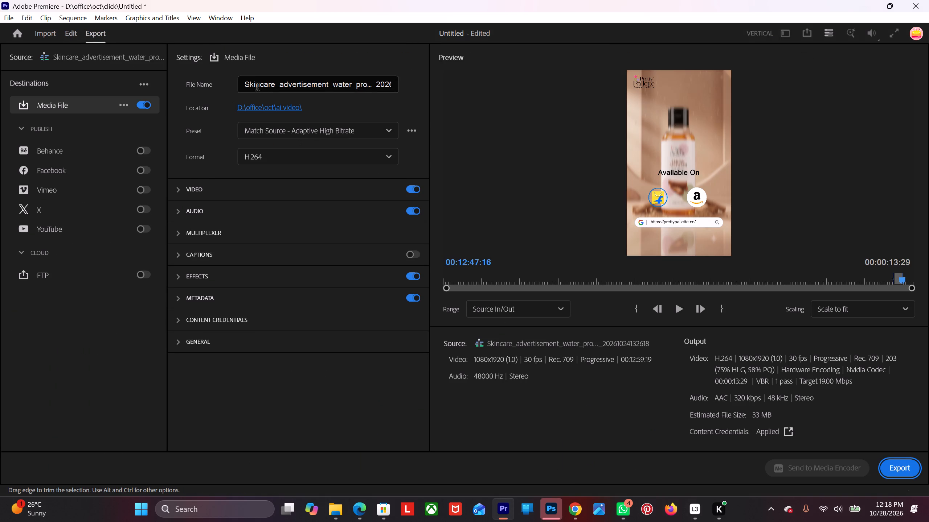
left_click_drag(246, 84, 552, 110)
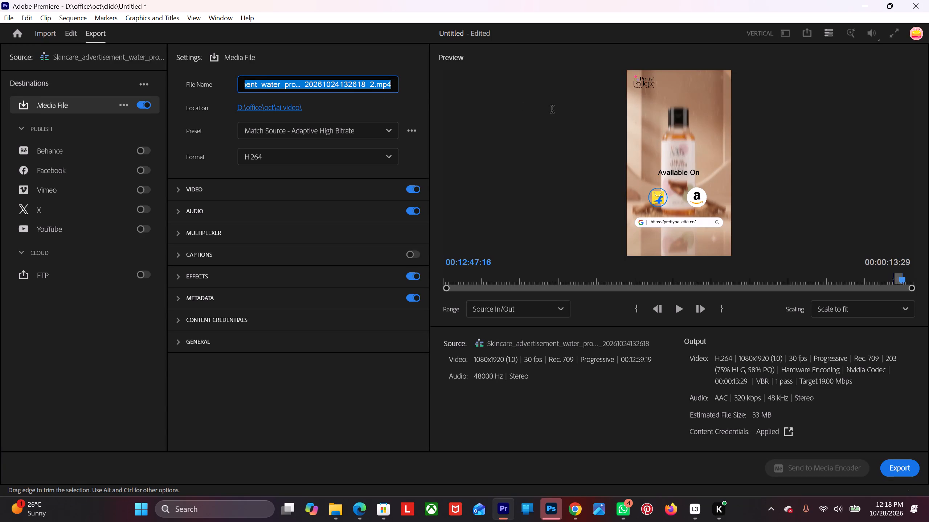
left_click_drag(552, 110, 565, 111)
type("snadal facewash")
key("space")
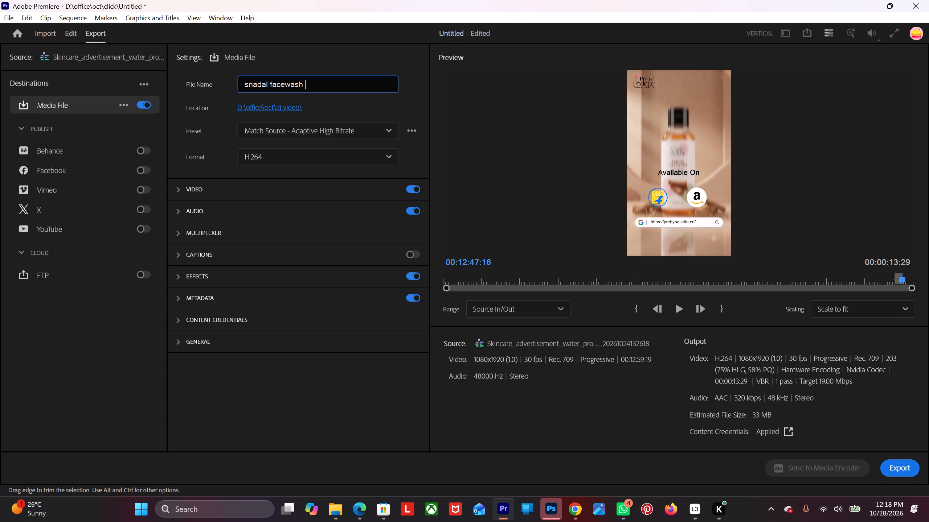
key("Return")
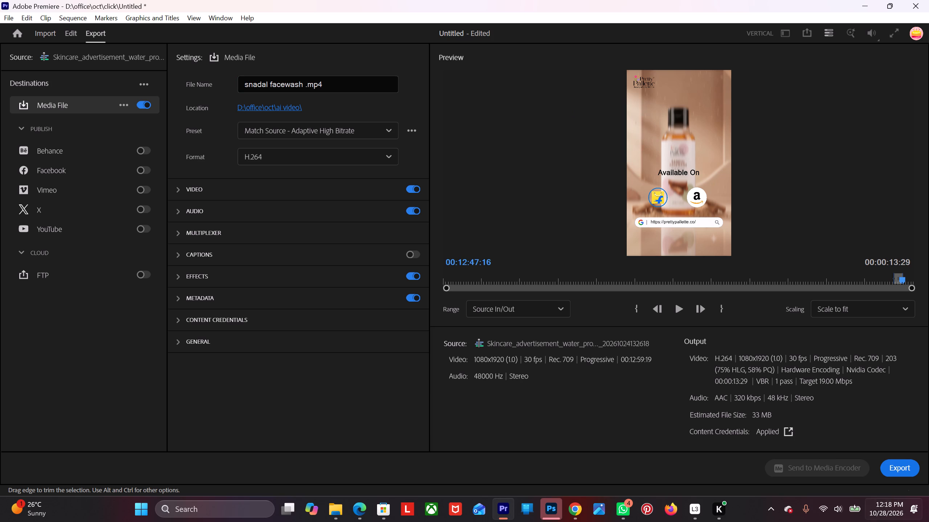
left_click(897, 461)
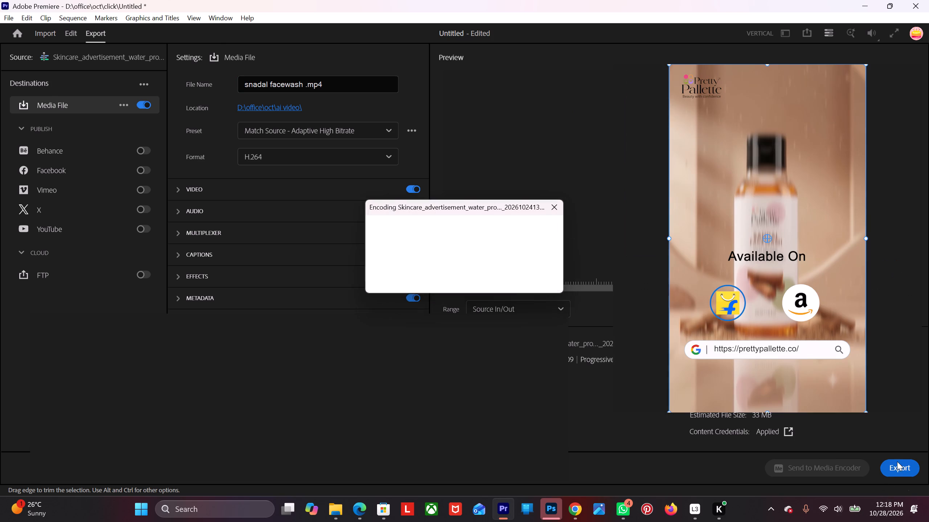